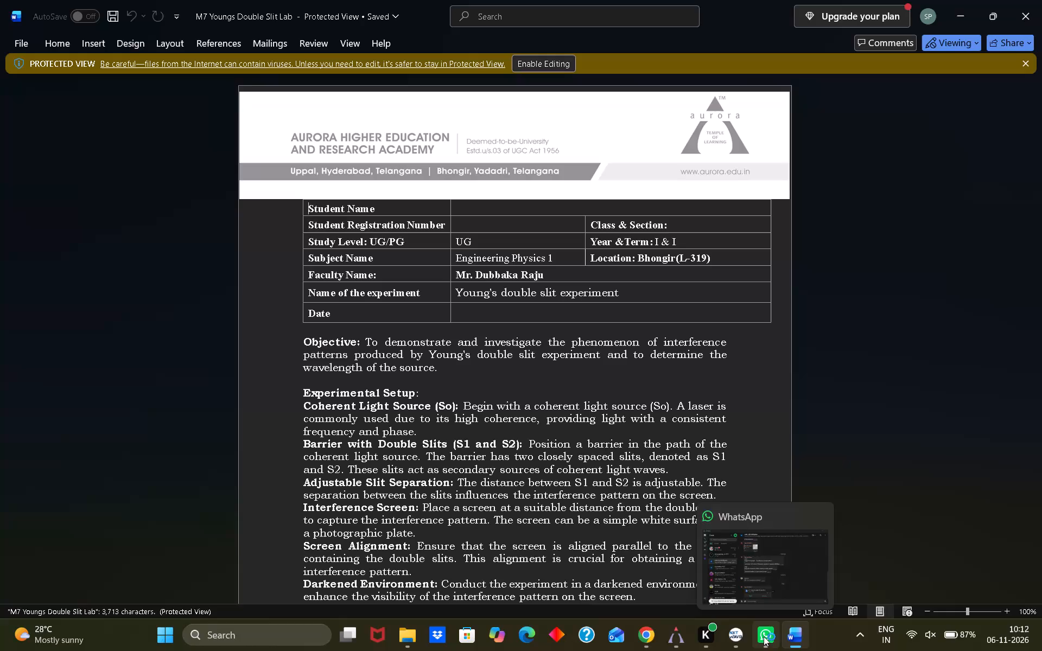
# Read through the Young's double slit lab sheet, from the experimental setup and procedure to the observation table, formulas and viva voce questions.
pyautogui.click(893, 479)
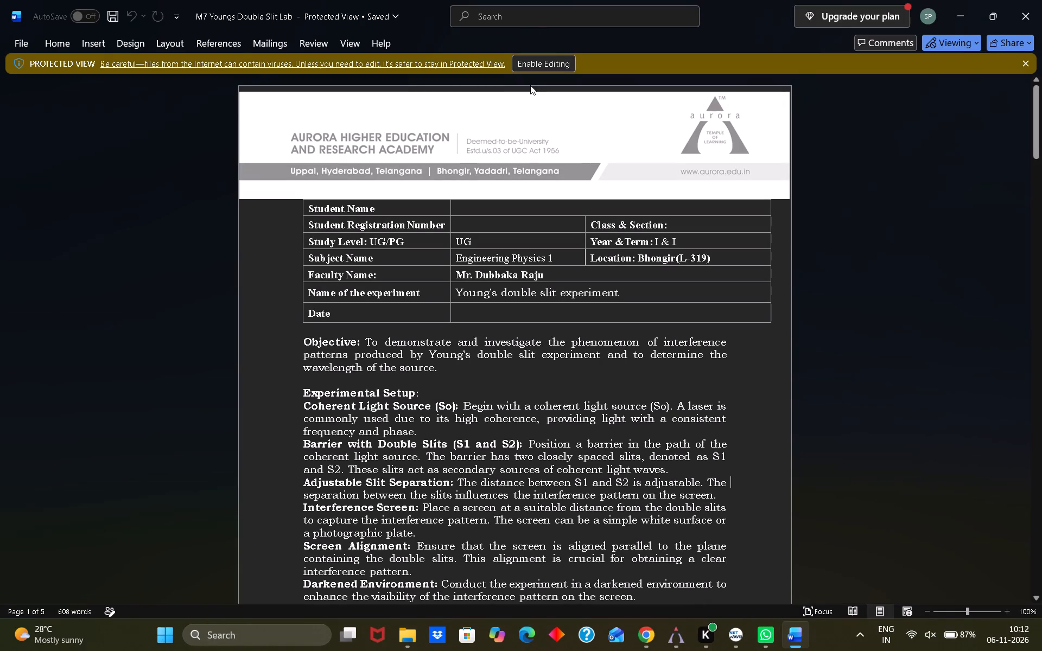
pyautogui.scroll(-4, 539, 425)
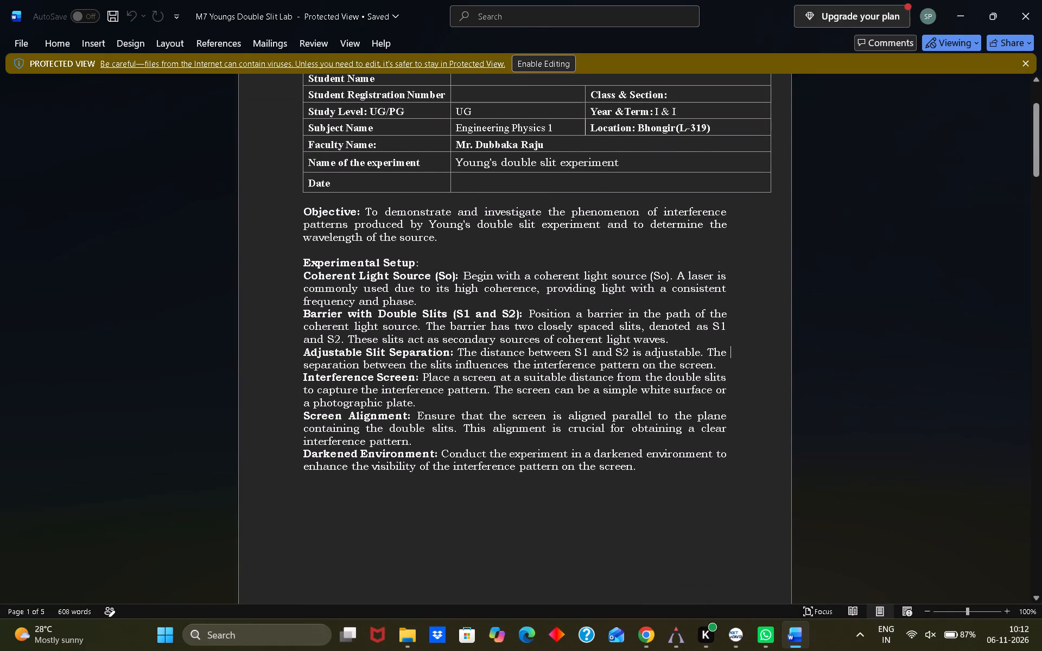
pyautogui.scroll(-20, 446, 419)
pyautogui.scroll(-4, 437, 427)
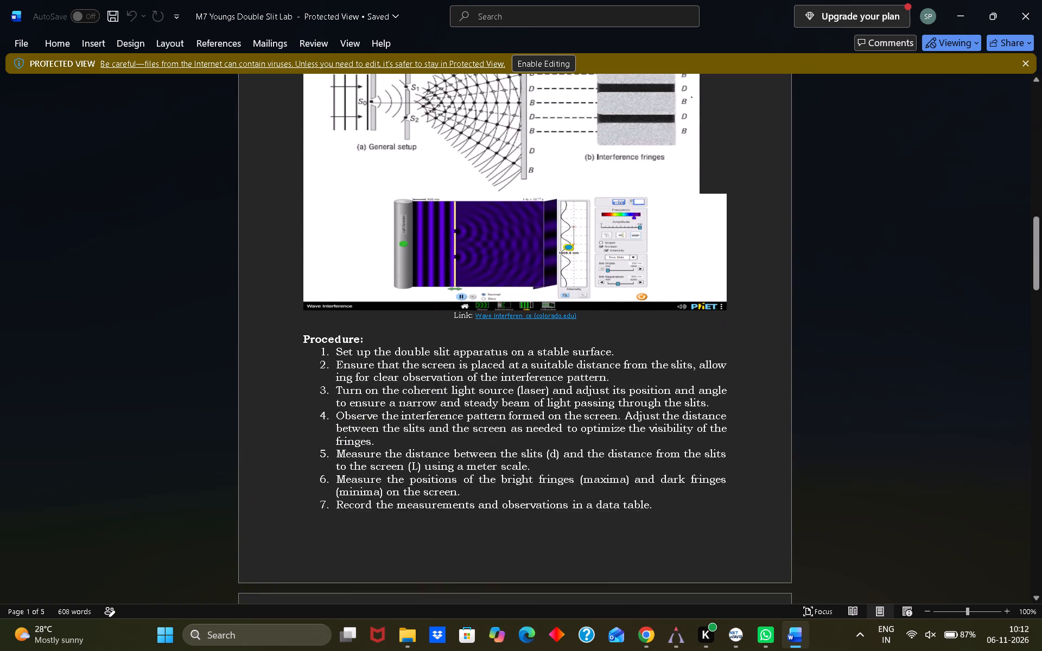
pyautogui.scroll(-14, 437, 427)
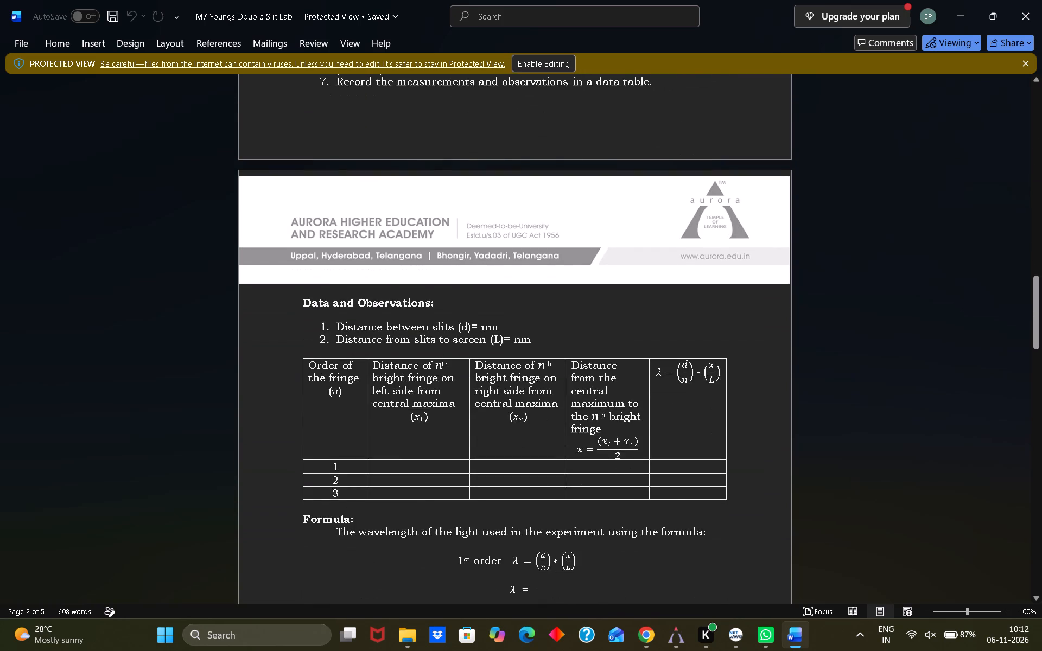
pyautogui.scroll(-8, 437, 427)
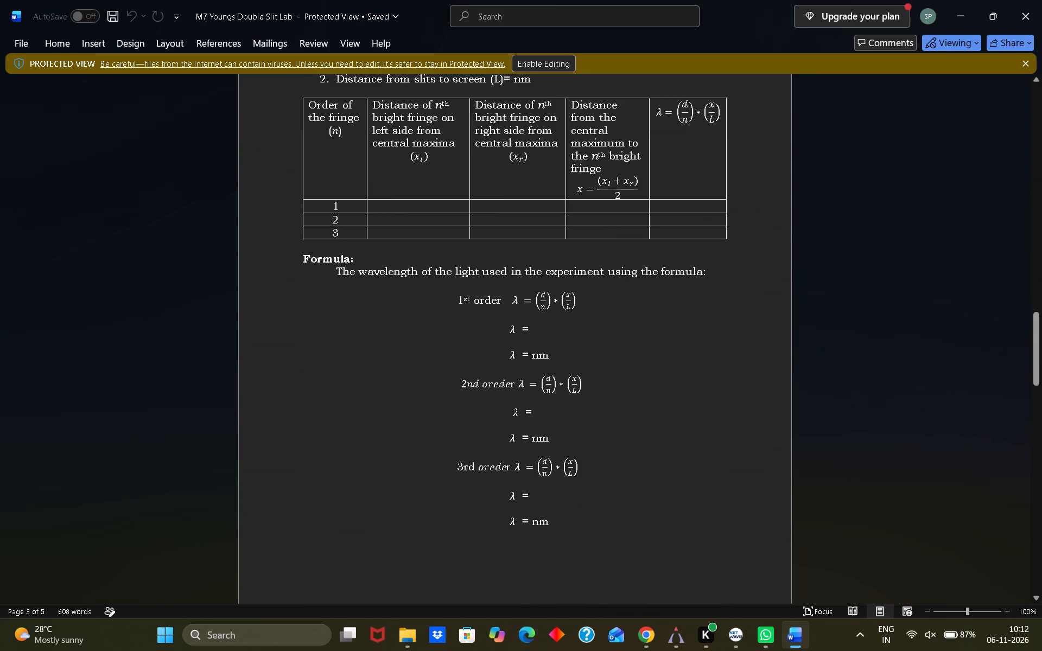
pyautogui.scroll(3, 437, 427)
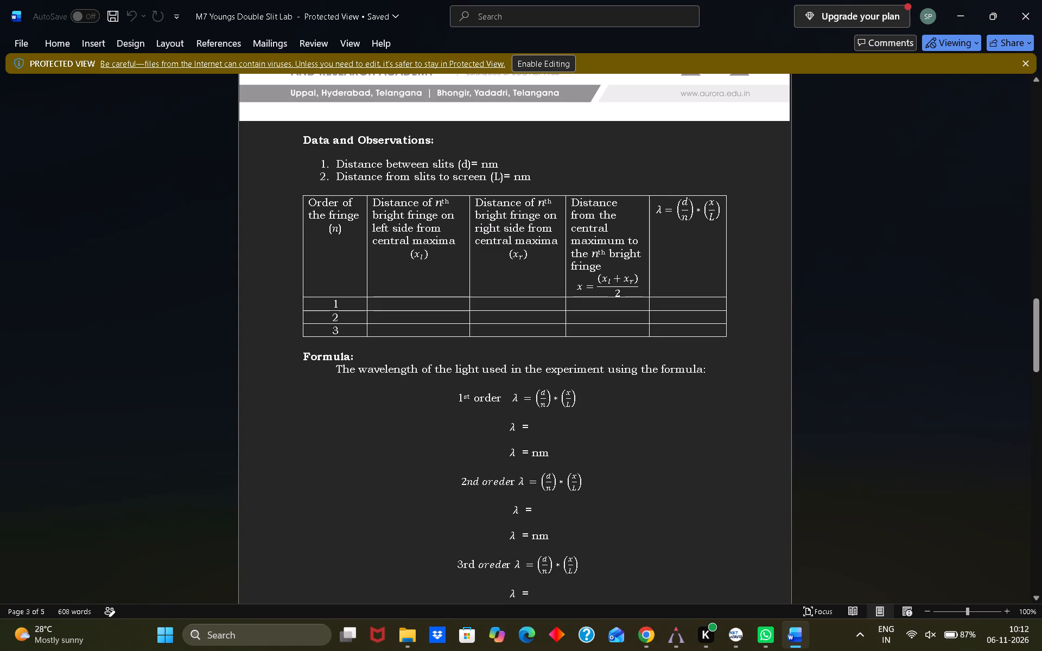
pyautogui.scroll(4, 677, 433)
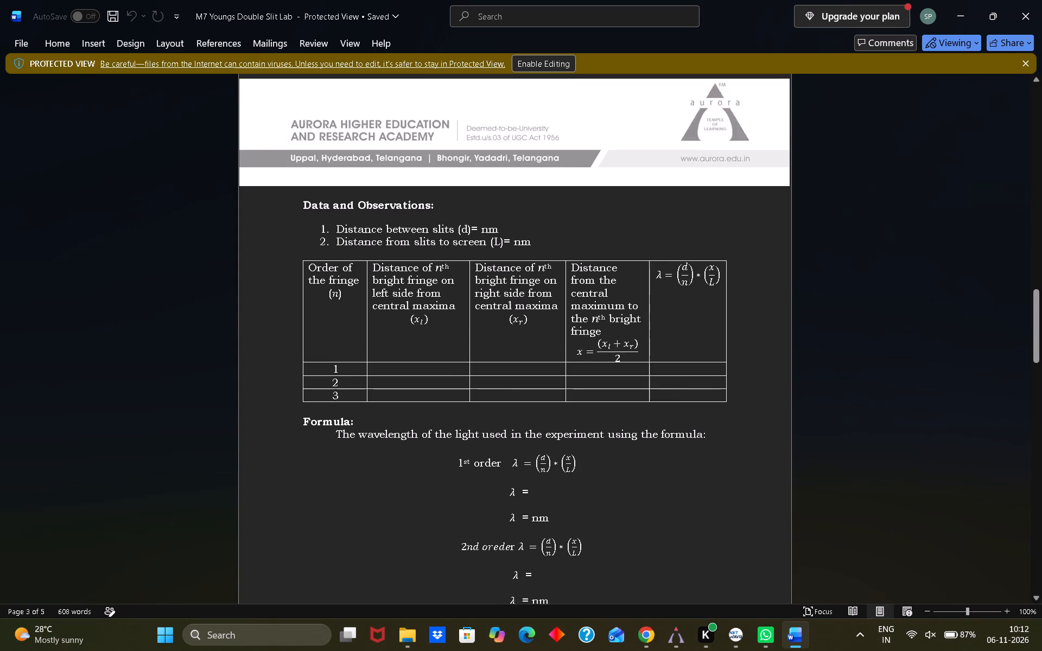
pyautogui.scroll(2, 677, 433)
pyautogui.scroll(-6, 674, 437)
pyautogui.scroll(-3, 634, 392)
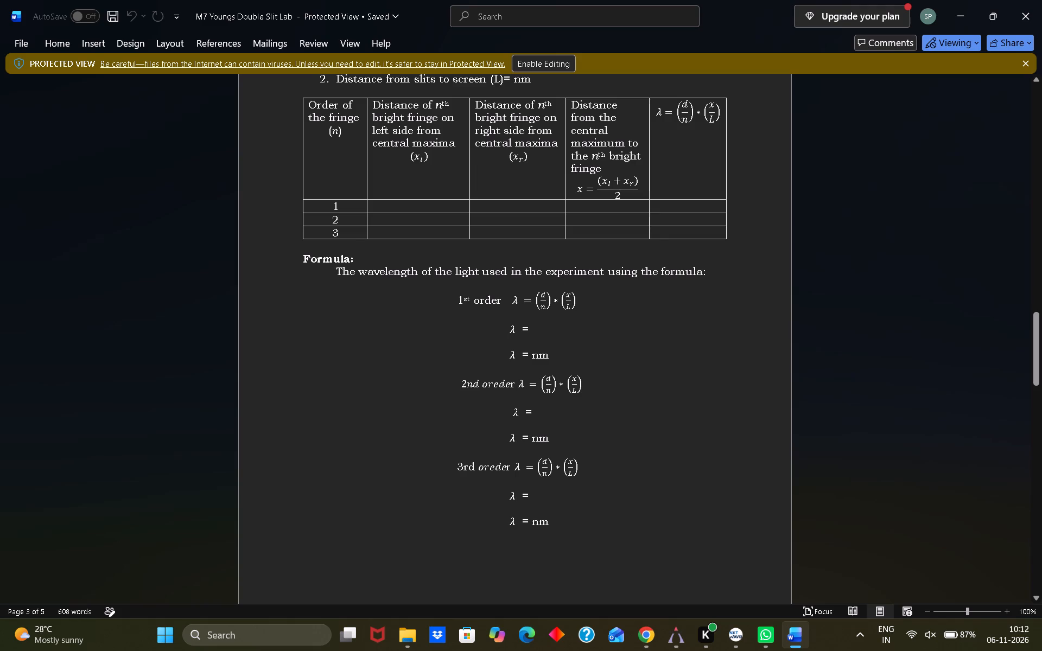
pyautogui.scroll(-8, 527, 348)
pyautogui.scroll(-16, 460, 286)
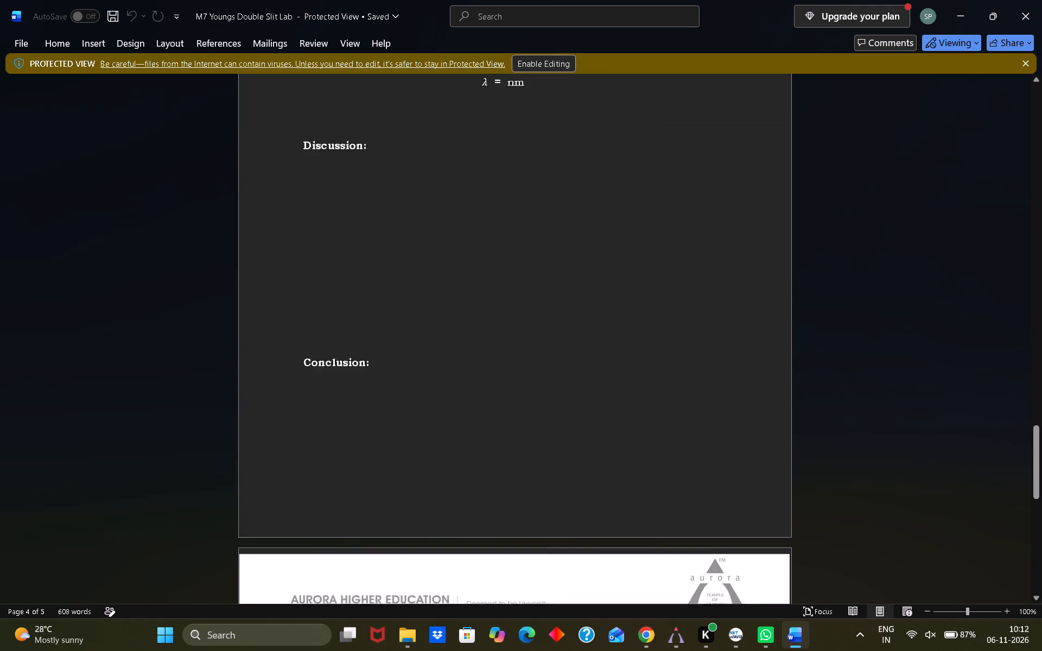
pyautogui.scroll(-20, 452, 295)
# Open the Wave Interference (colorado.edu) simulation link above the Procedure section in the browser, allowing hyperlinks to that domain.
pyautogui.scroll(9, 452, 295)
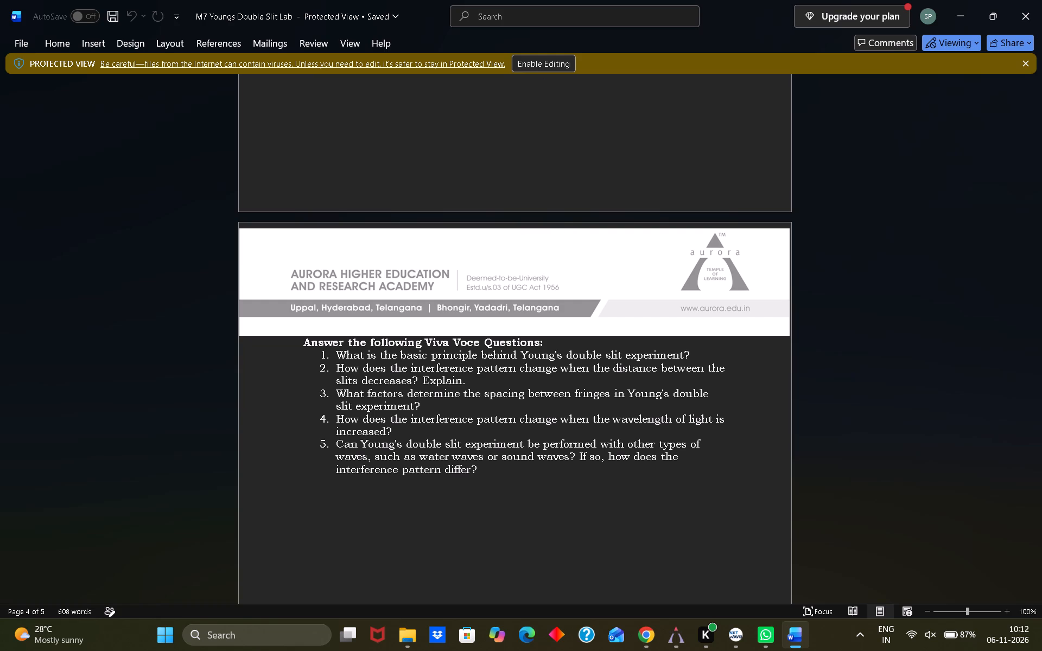
pyautogui.scroll(4, 518, 207)
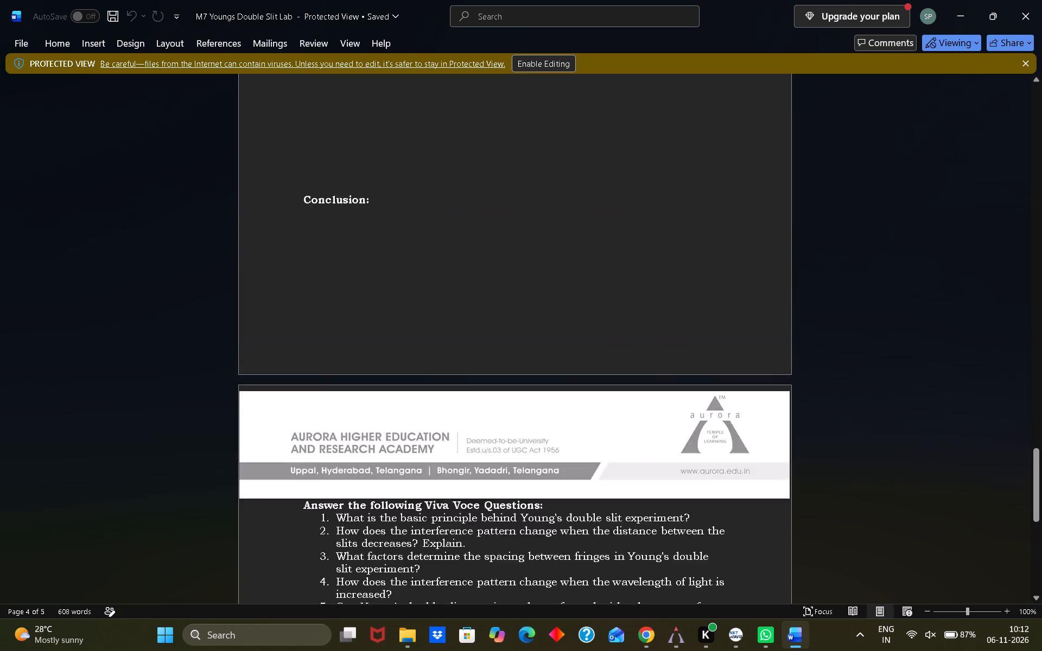
pyautogui.scroll(16, 518, 207)
pyautogui.scroll(20, 537, 141)
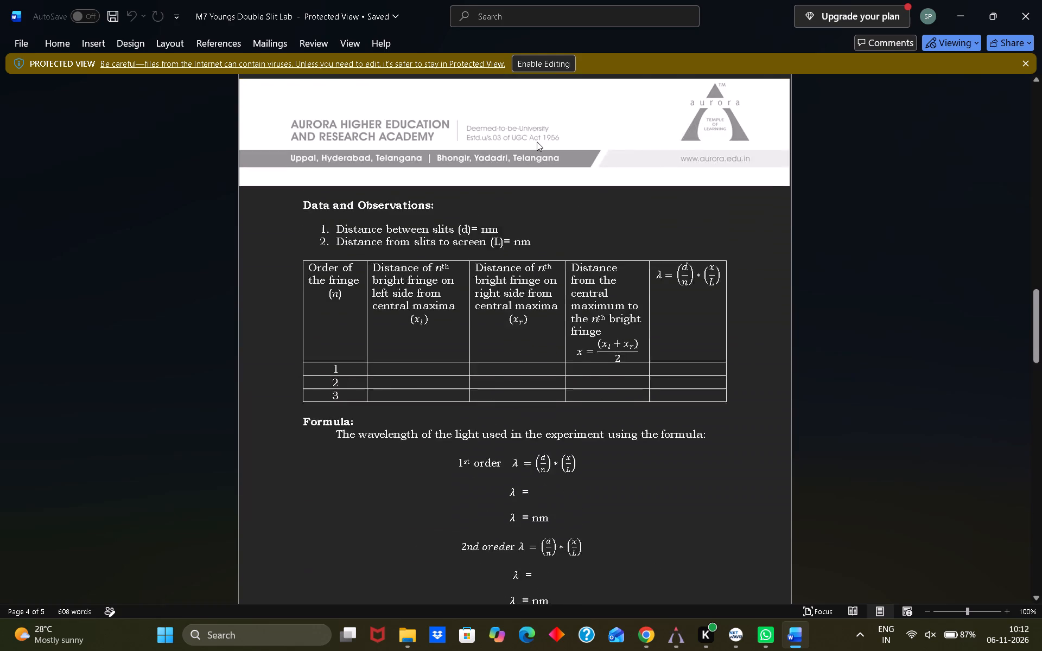
pyautogui.scroll(14, 537, 142)
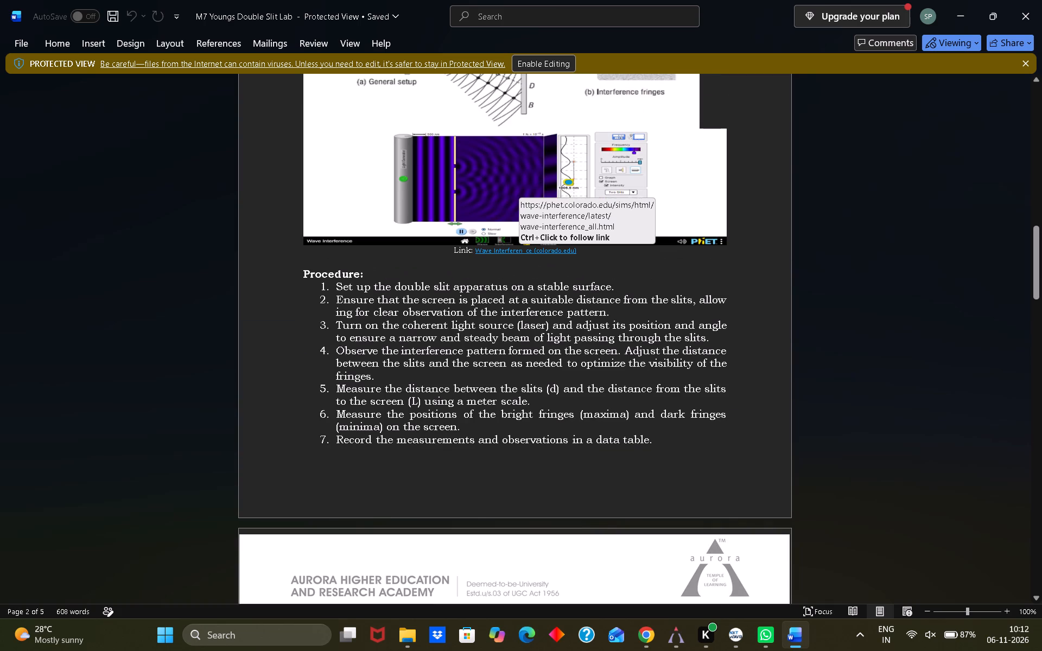
pyautogui.keyDown('ctrl'); pyautogui.click(519, 250); pyautogui.keyUp('ctrl')
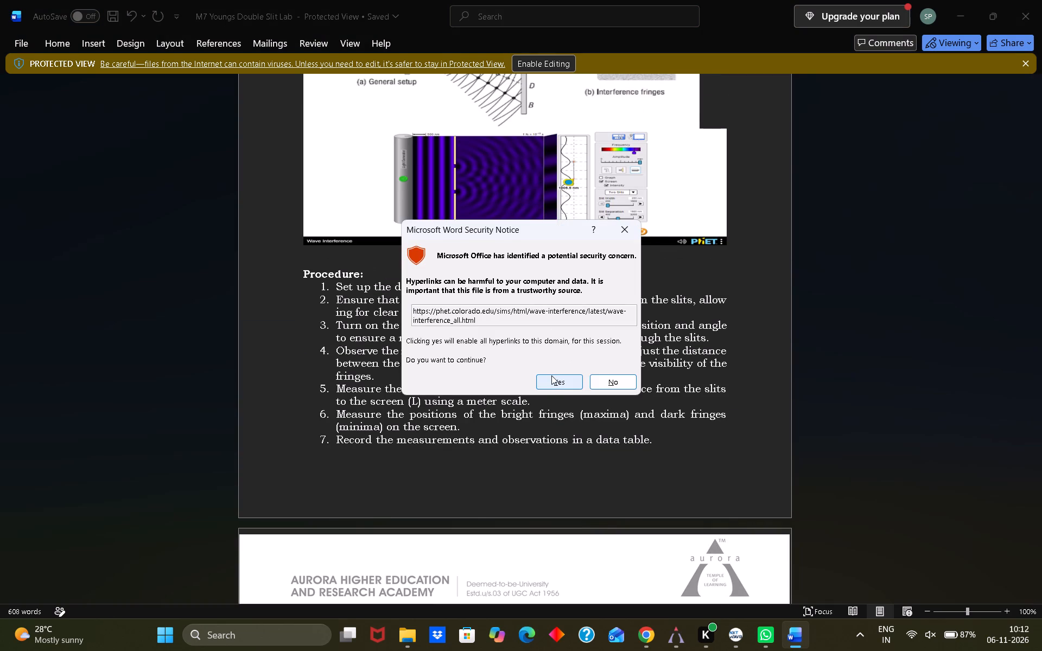
pyautogui.click(554, 378)
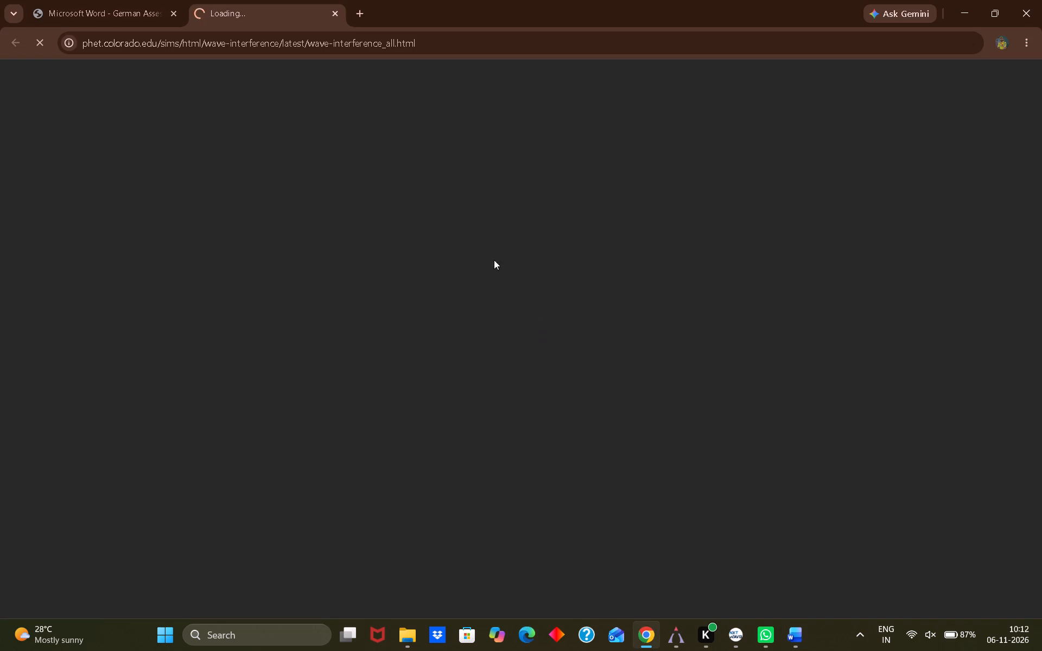
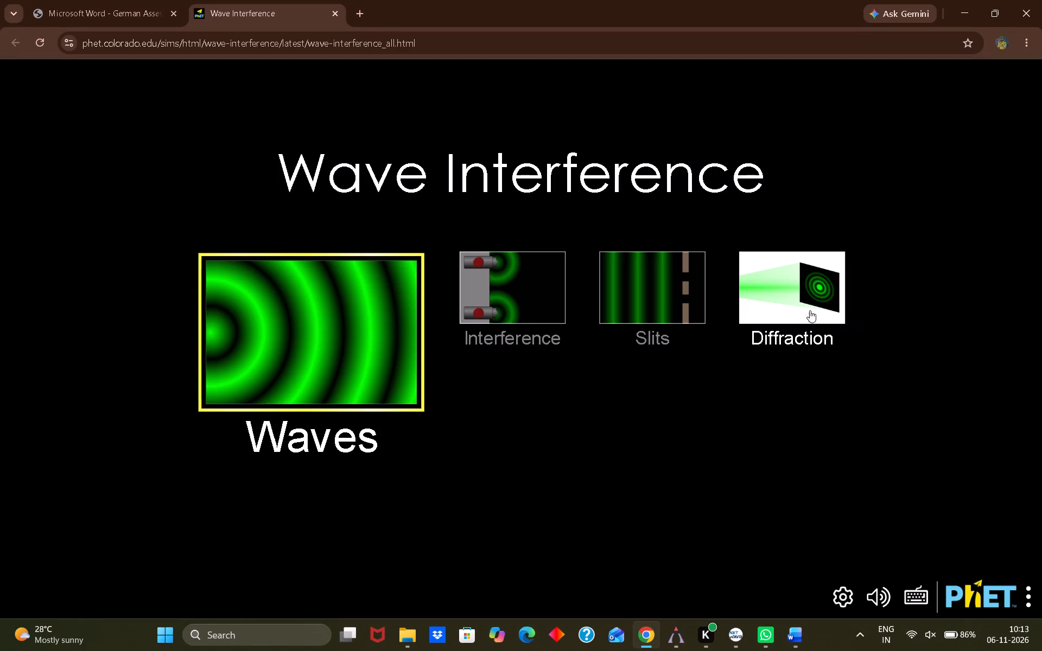
# Open the Slits screen of the Wave Interference simulation.
pyautogui.click(671, 296)
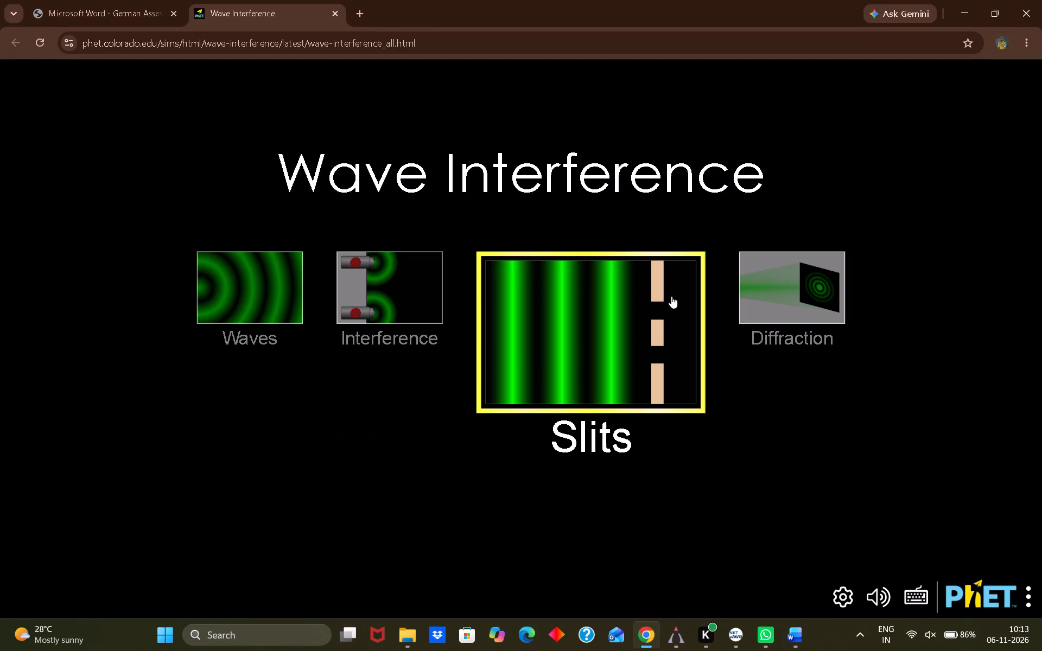
pyautogui.click(636, 314)
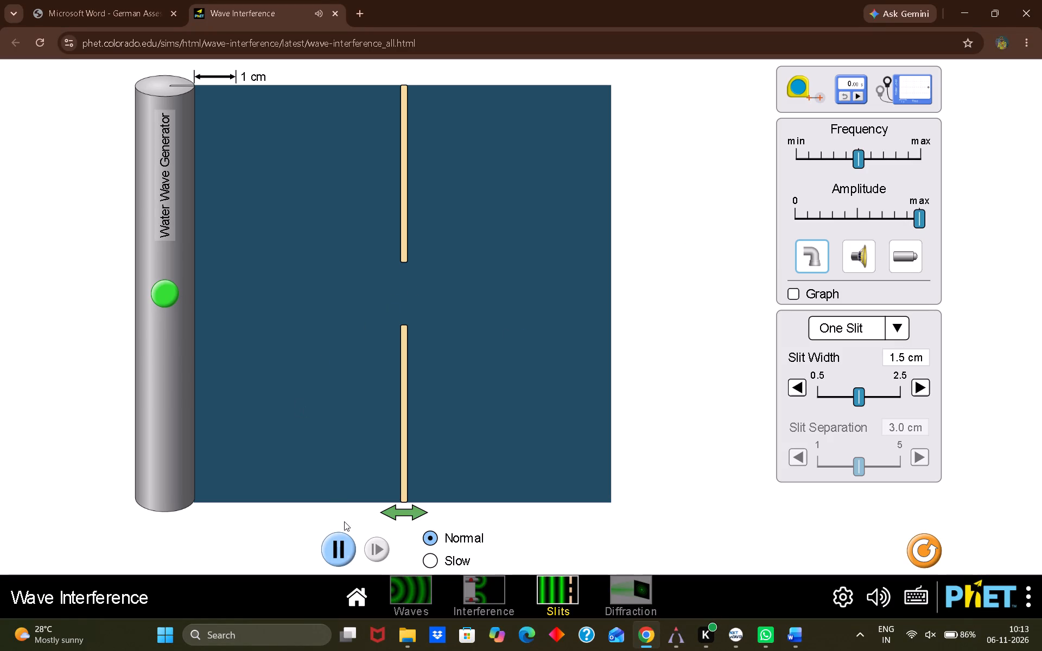
# Switch the water wave generator on and off to observe waves passing through the single-slit barrier, leaving the generator off.
pyautogui.click(159, 296)
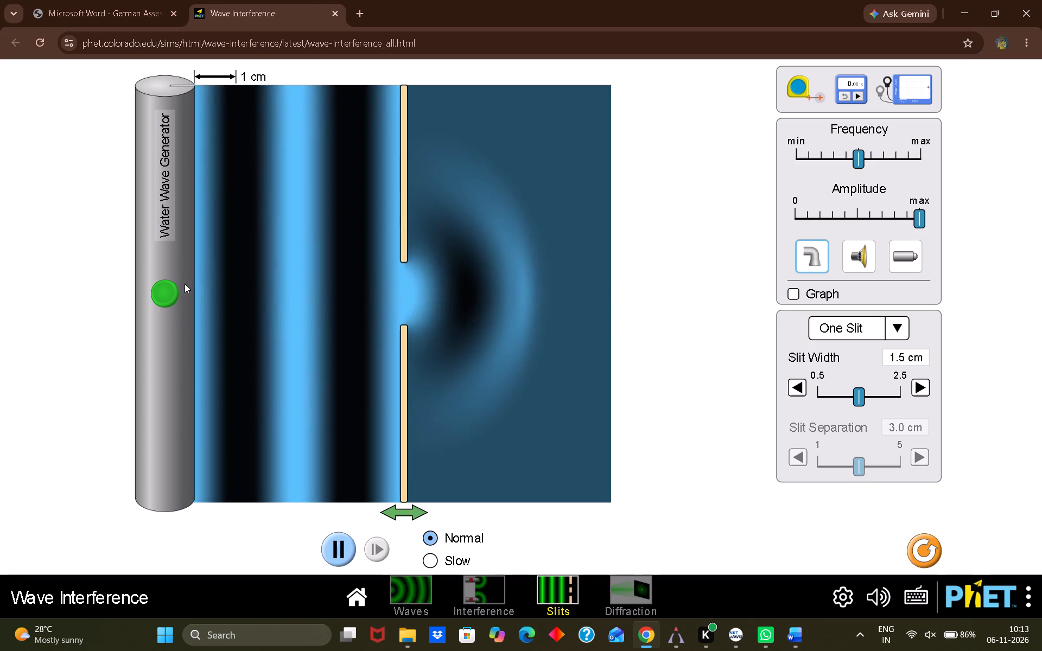
pyautogui.click(160, 293)
pyautogui.click(166, 291)
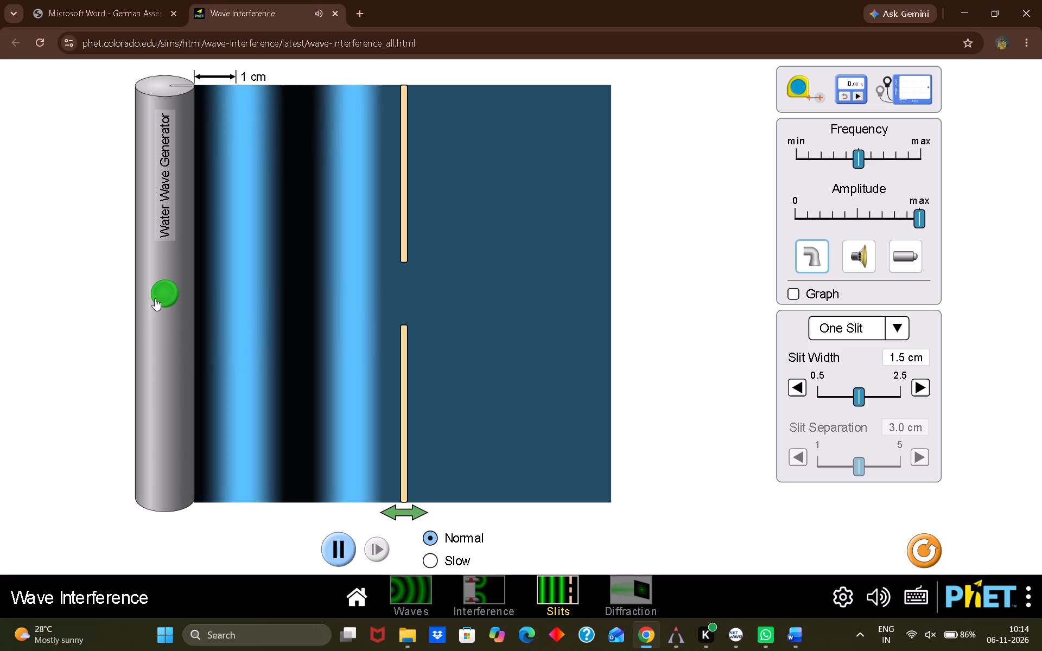
pyautogui.click(155, 298)
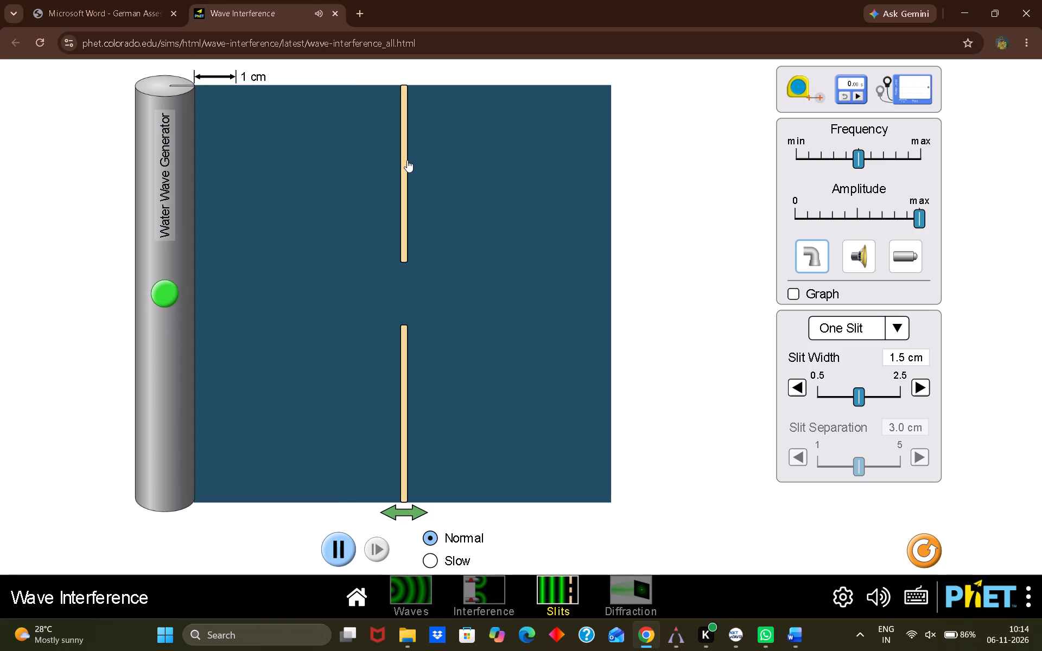
pyautogui.click(166, 284)
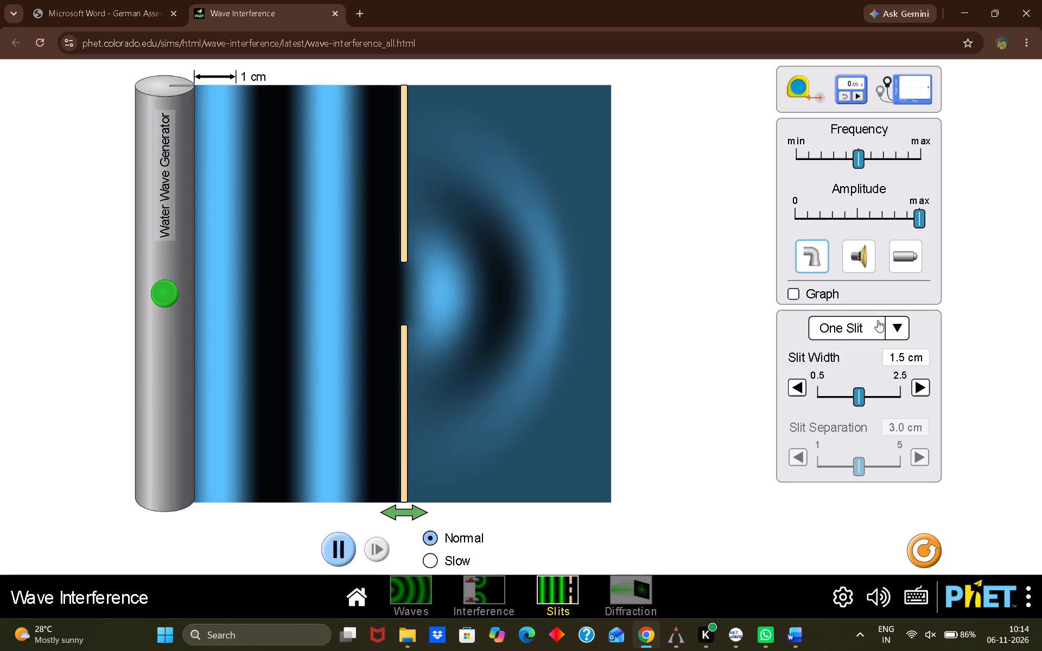
pyautogui.click(898, 322)
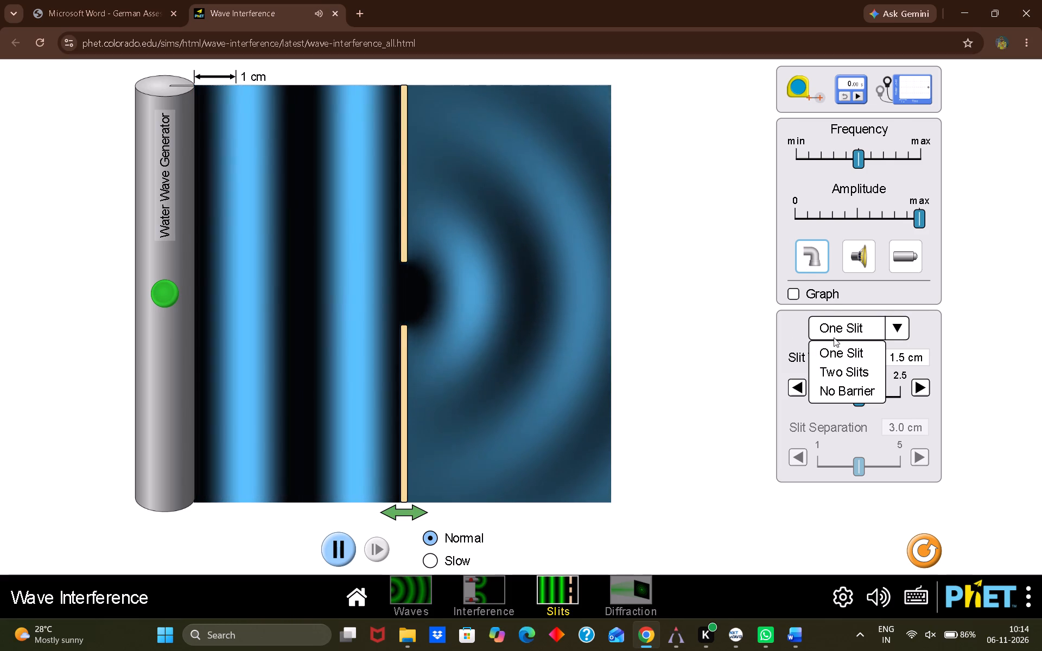
pyautogui.click(893, 328)
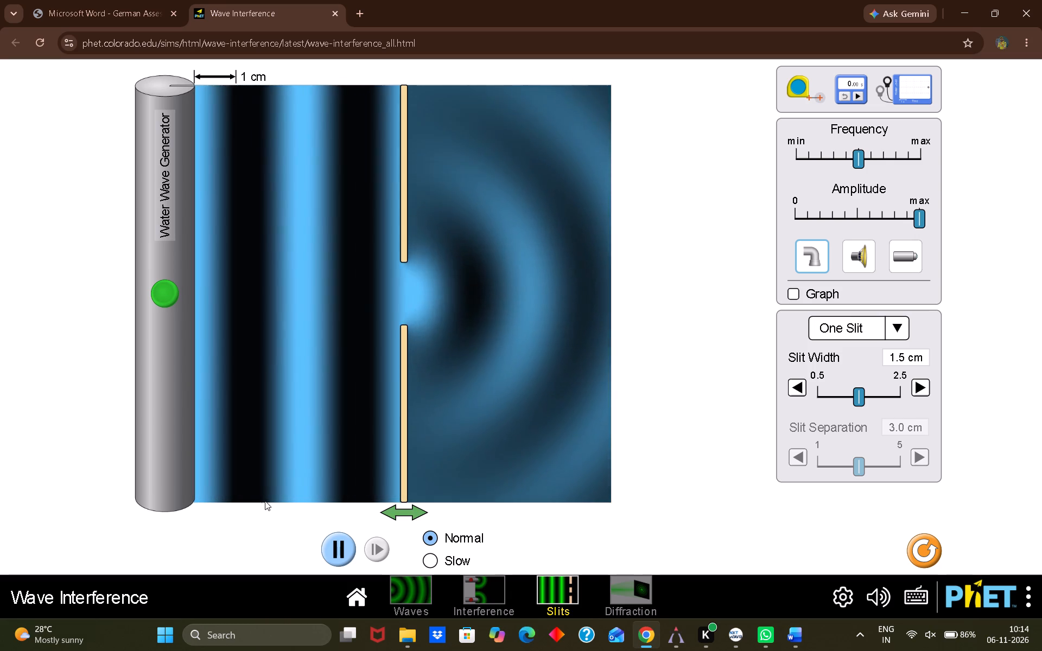
pyautogui.click(166, 294)
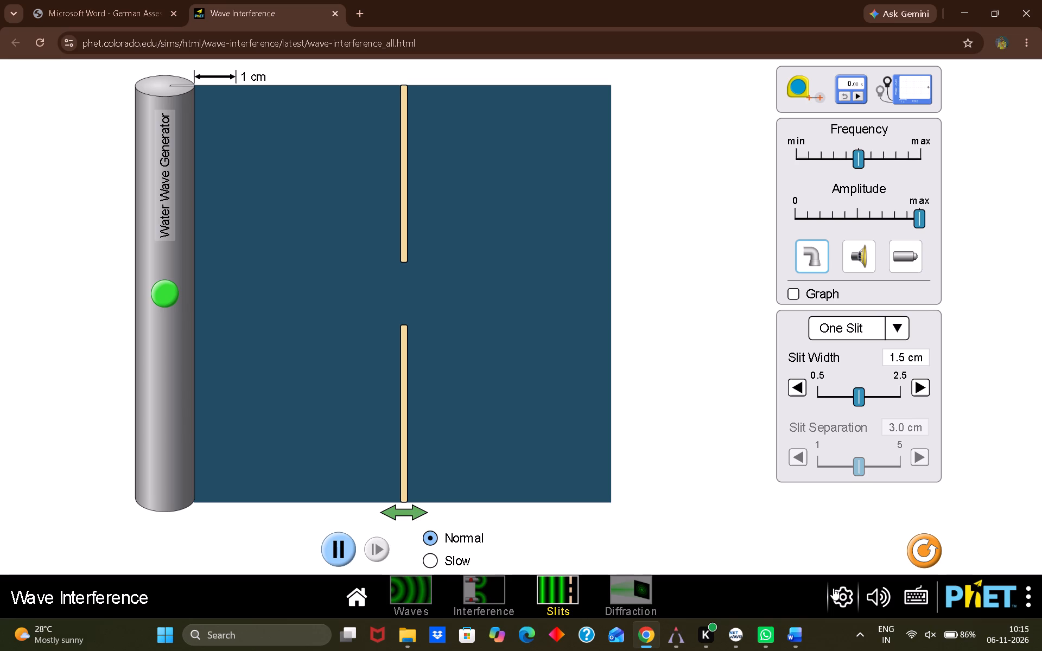
# Set the wave barrier to Two Slits.
pyautogui.scroll(1, 823, 583)
pyautogui.click(892, 324)
pyautogui.click(855, 370)
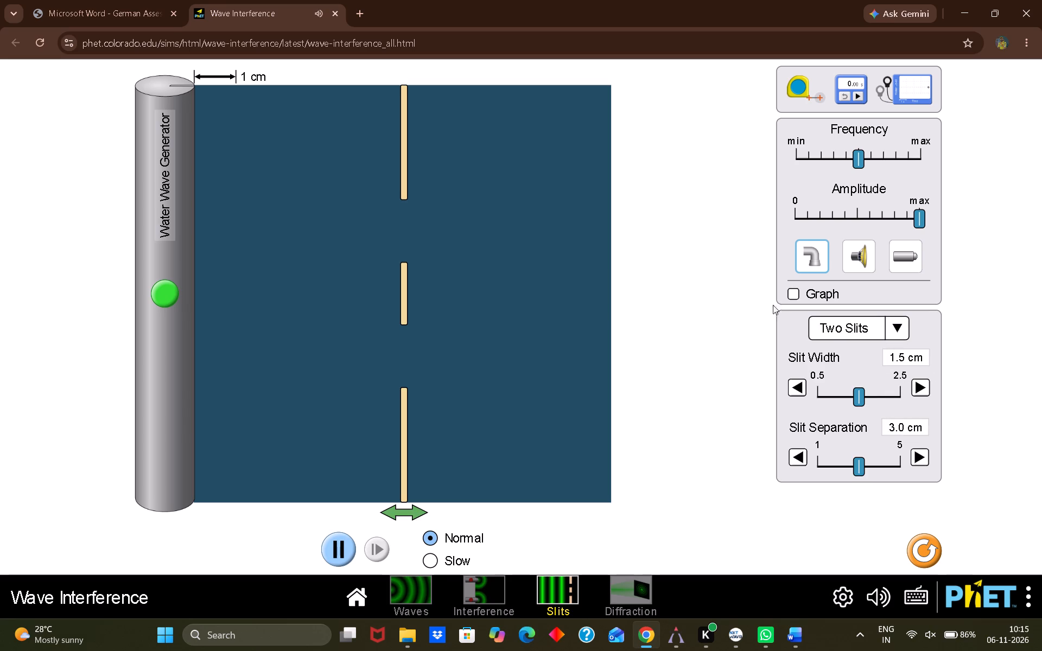
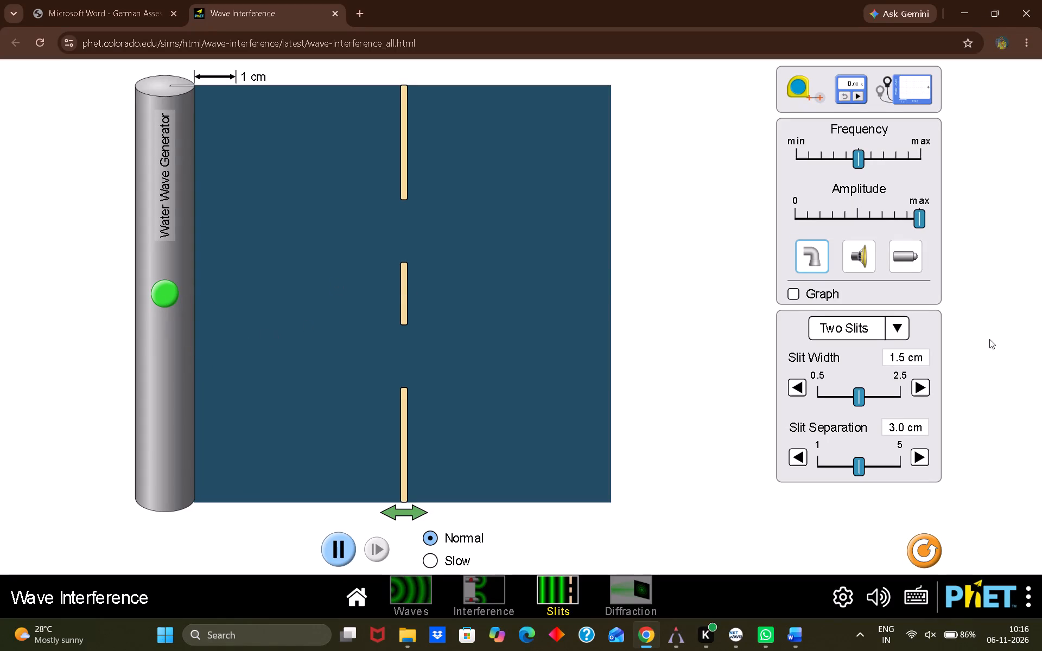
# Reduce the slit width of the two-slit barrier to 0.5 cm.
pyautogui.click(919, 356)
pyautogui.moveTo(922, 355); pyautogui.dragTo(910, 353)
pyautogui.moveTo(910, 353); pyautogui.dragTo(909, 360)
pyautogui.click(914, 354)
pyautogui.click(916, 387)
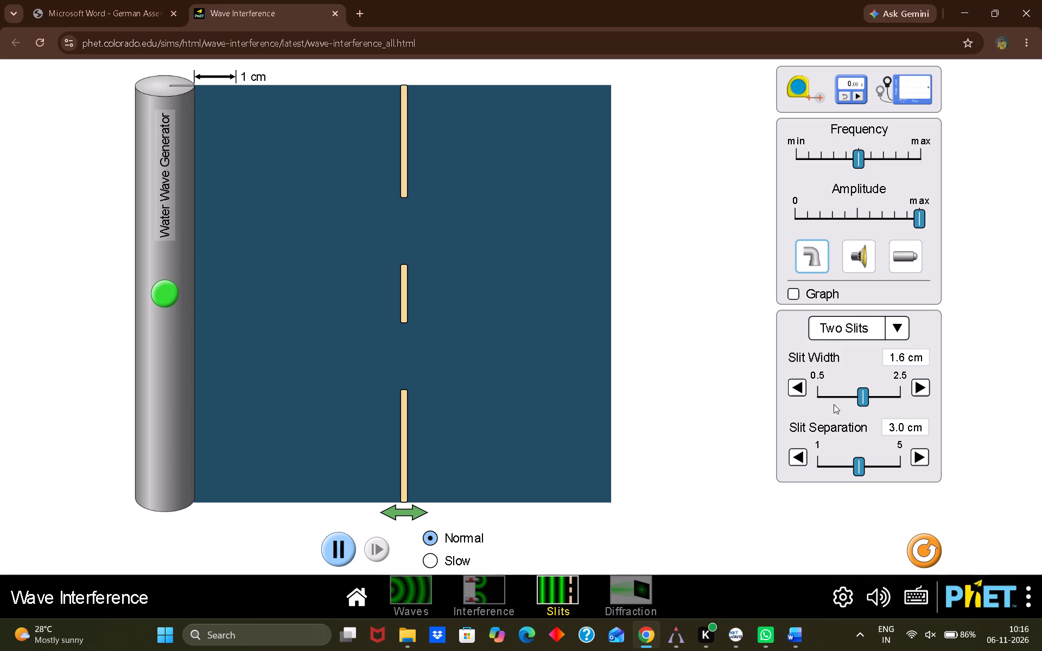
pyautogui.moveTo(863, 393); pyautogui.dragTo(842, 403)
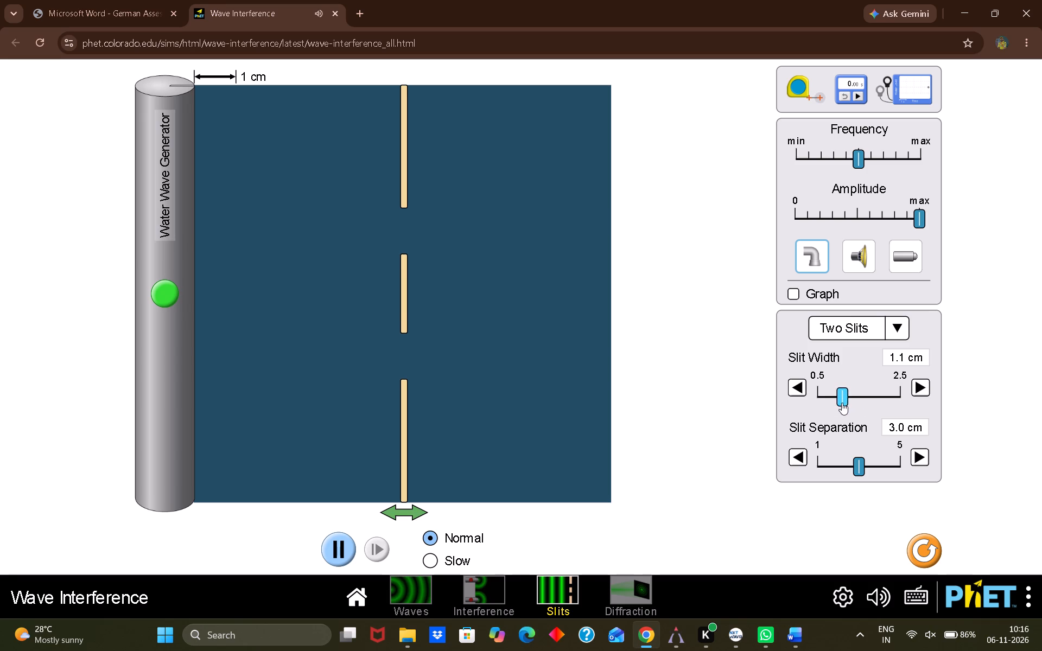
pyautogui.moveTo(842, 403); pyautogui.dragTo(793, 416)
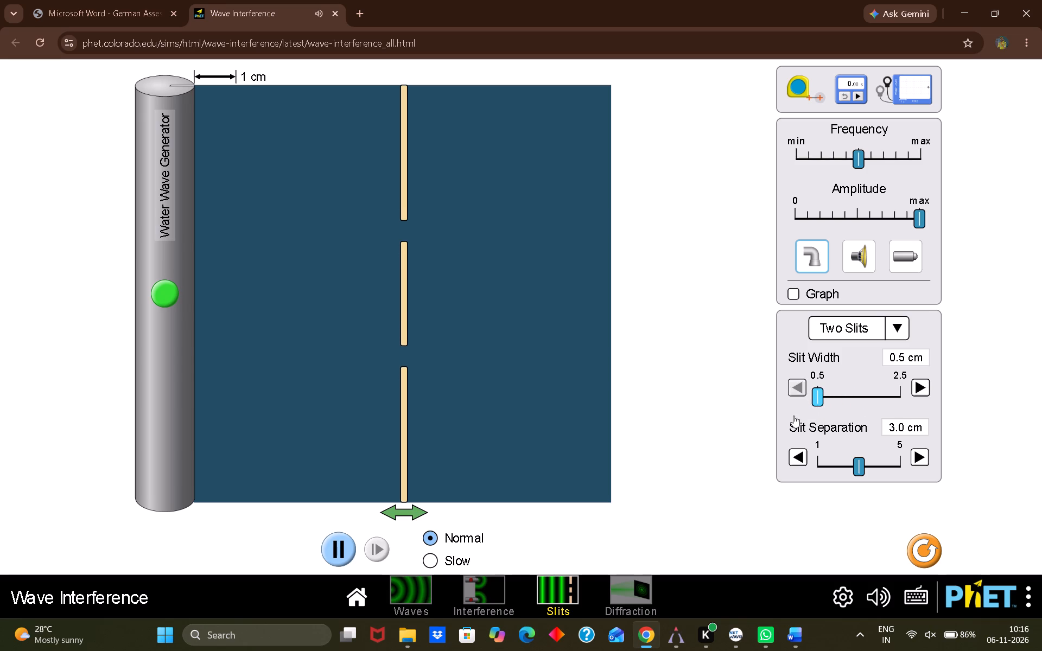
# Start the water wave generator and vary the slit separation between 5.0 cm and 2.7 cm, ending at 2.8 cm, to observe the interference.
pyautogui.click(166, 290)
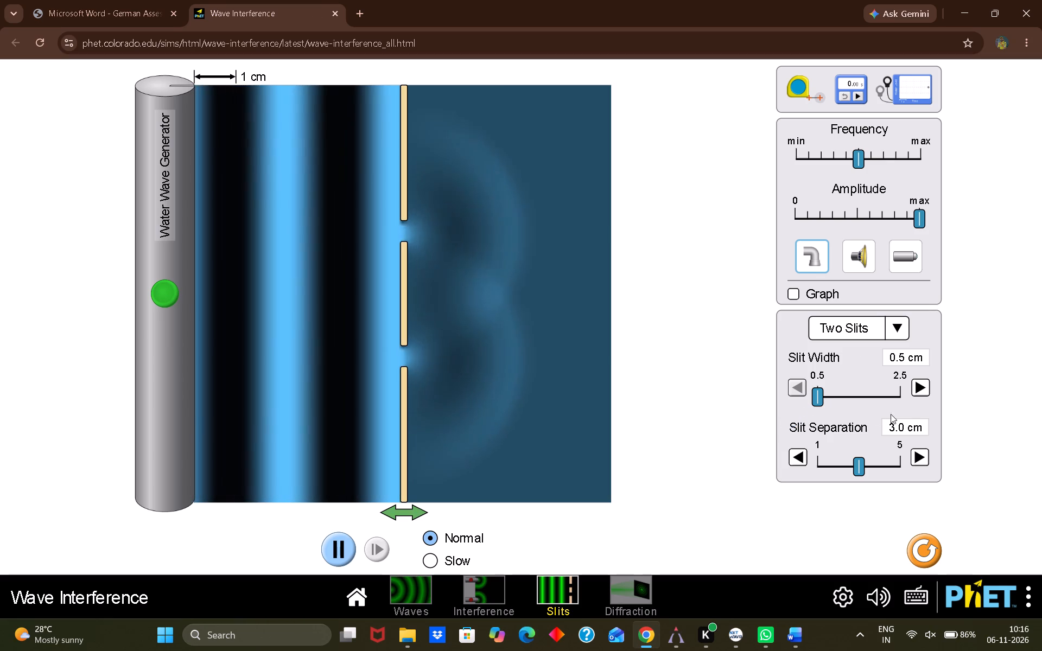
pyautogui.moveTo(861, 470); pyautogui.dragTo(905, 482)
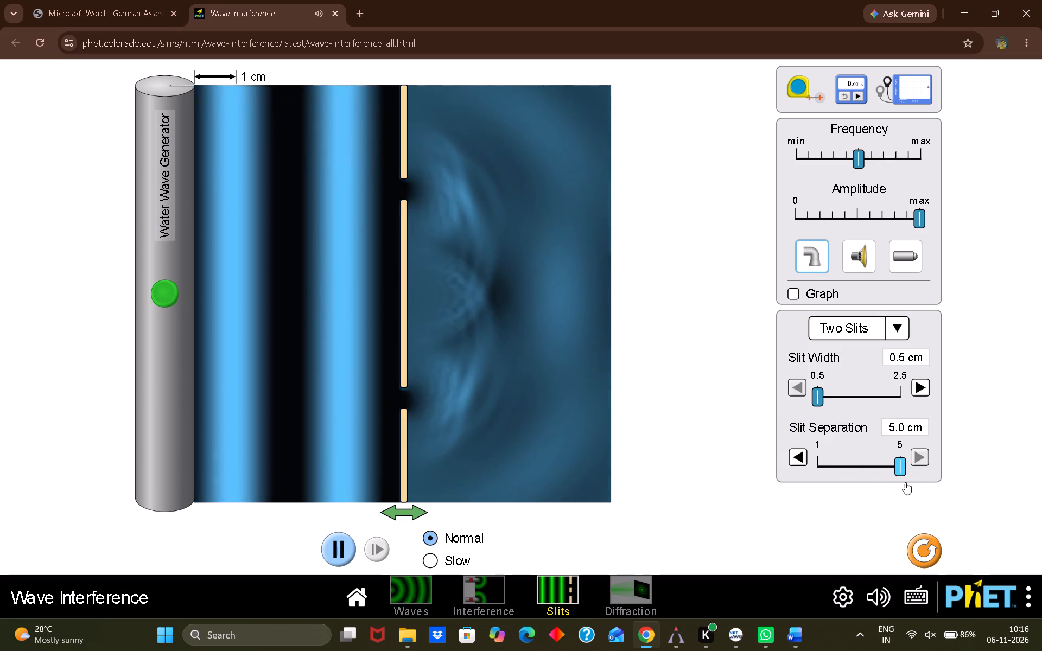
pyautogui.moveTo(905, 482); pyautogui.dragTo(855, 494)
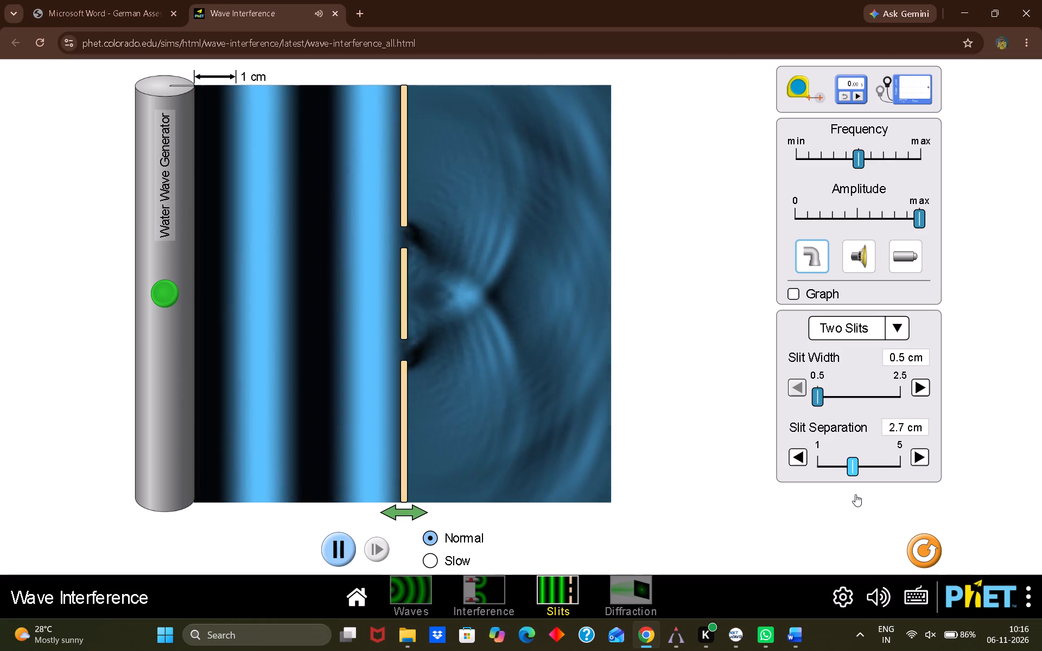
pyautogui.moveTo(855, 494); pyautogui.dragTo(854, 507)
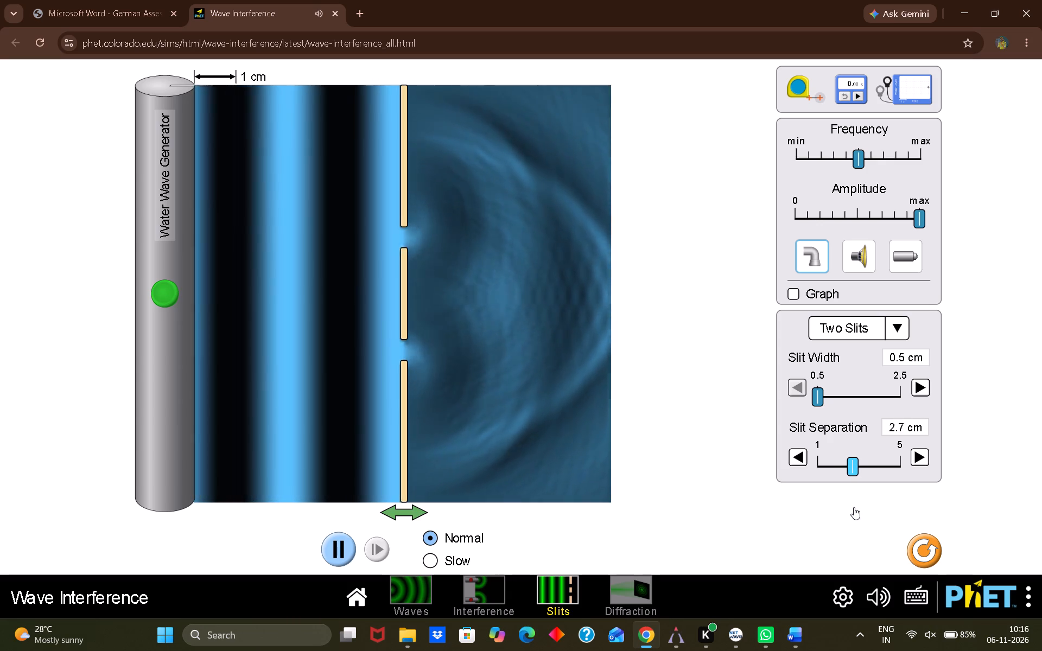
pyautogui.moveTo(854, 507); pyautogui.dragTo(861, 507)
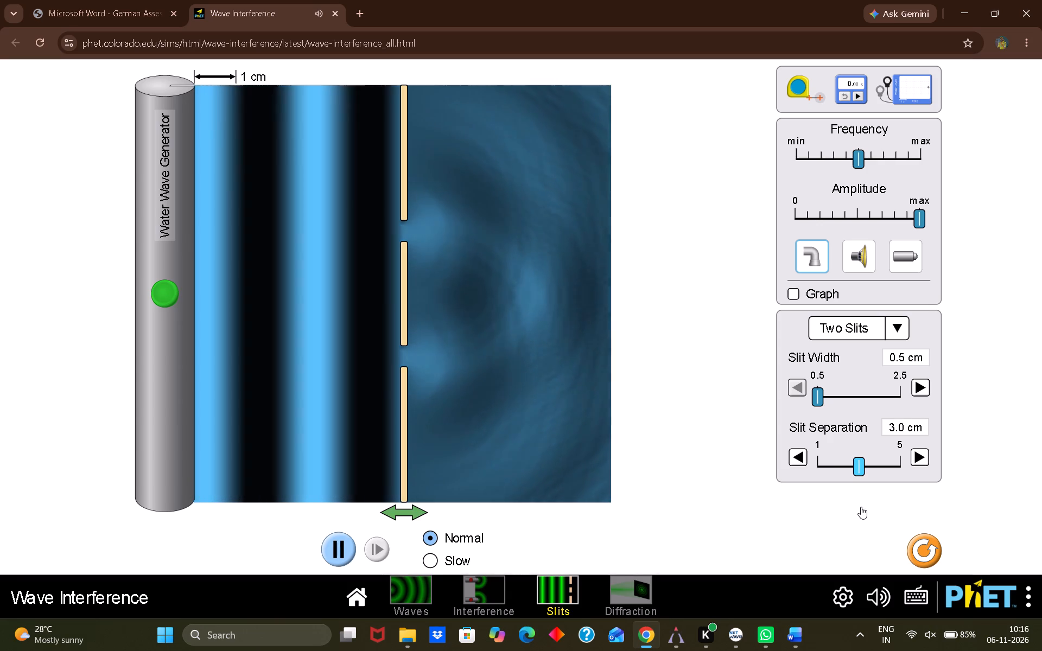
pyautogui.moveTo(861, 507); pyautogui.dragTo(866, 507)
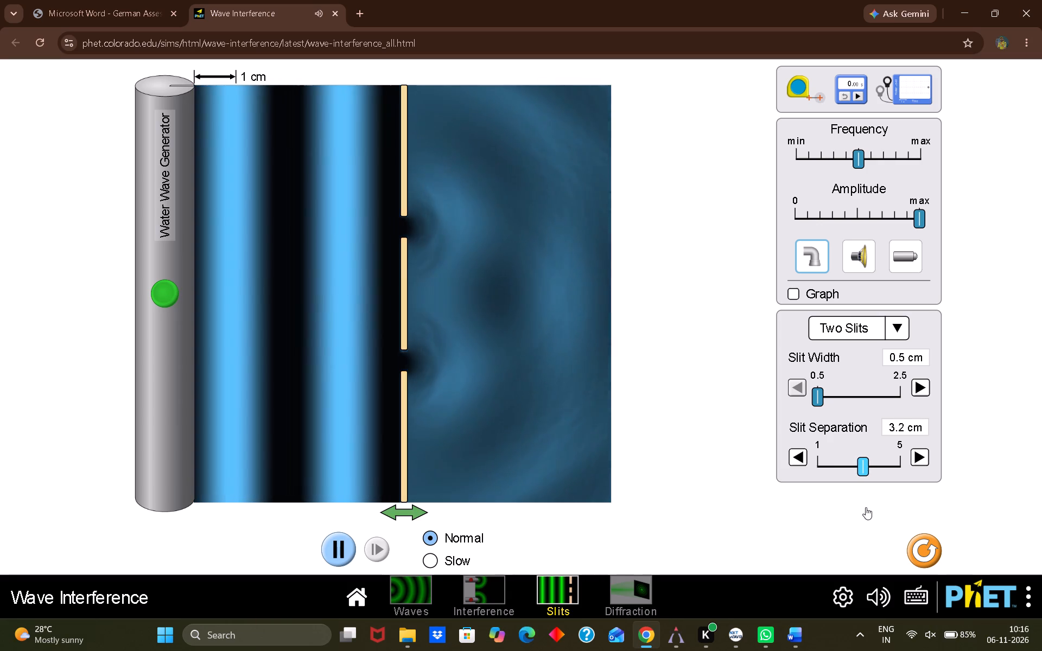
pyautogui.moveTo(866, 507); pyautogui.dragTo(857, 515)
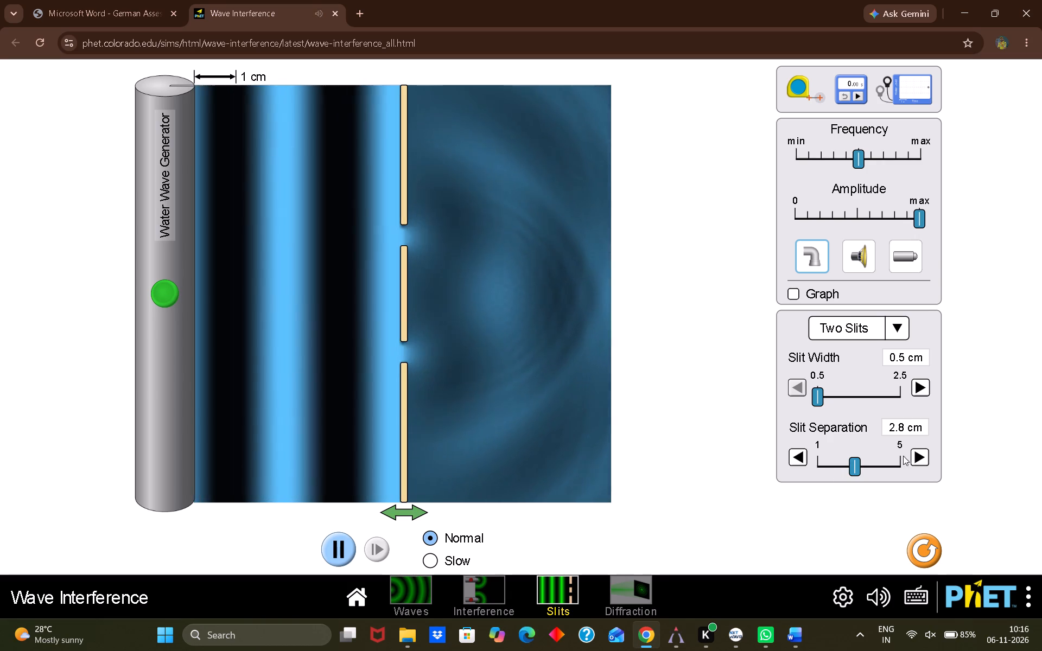
# Reset the Slits simulation to its default settings.
pyautogui.click(922, 551)
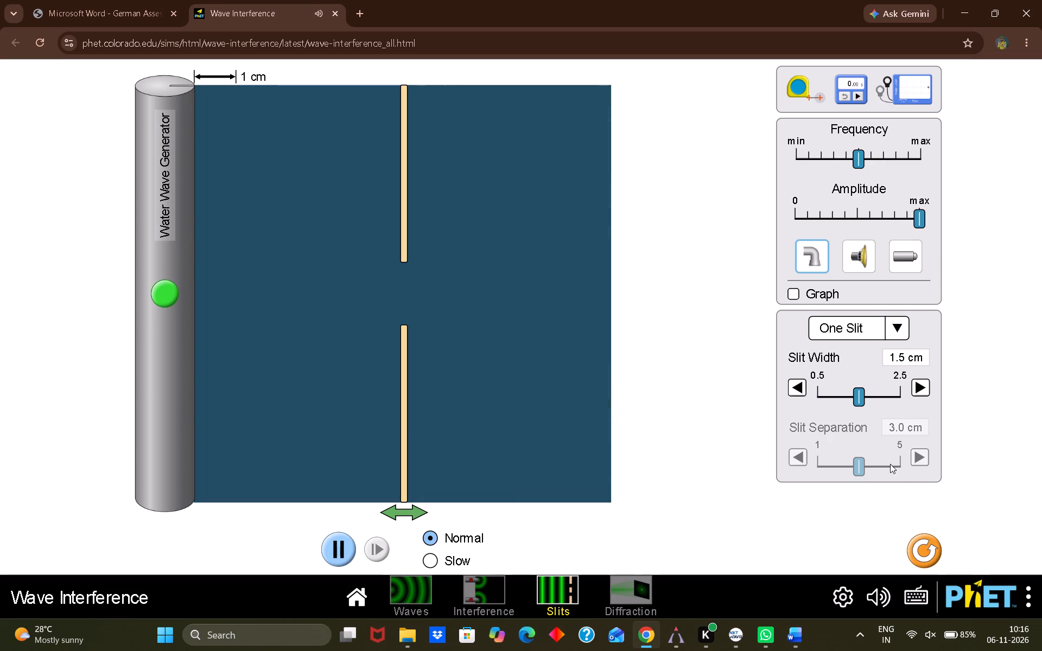
# Show the graph of water level against position.
pyautogui.click(796, 293)
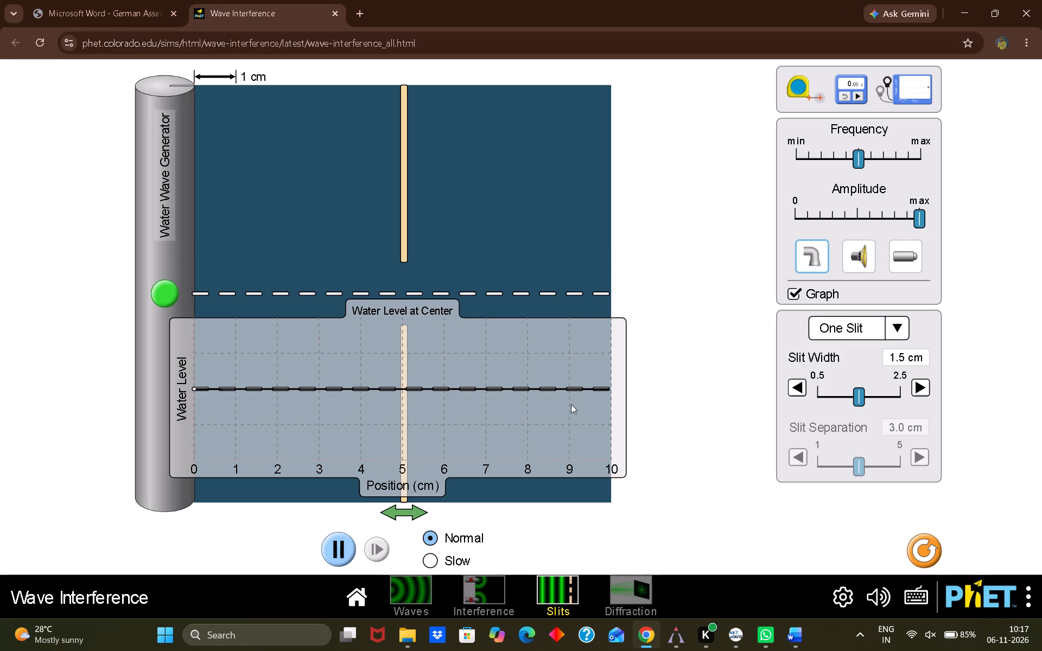
# Hide the graph of water level against position.
pyautogui.click(795, 286)
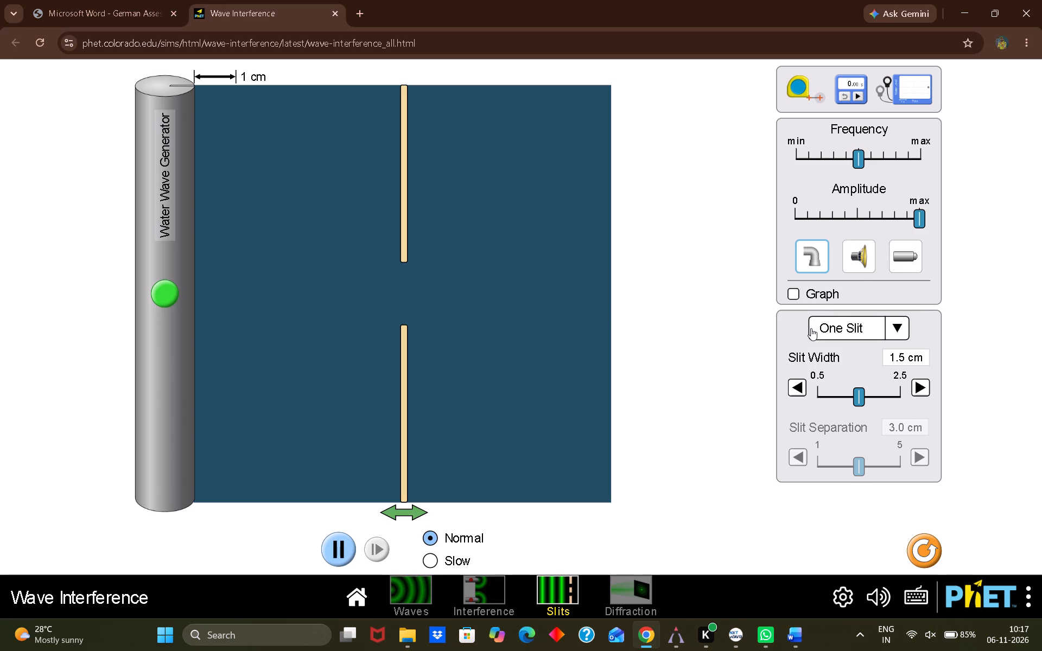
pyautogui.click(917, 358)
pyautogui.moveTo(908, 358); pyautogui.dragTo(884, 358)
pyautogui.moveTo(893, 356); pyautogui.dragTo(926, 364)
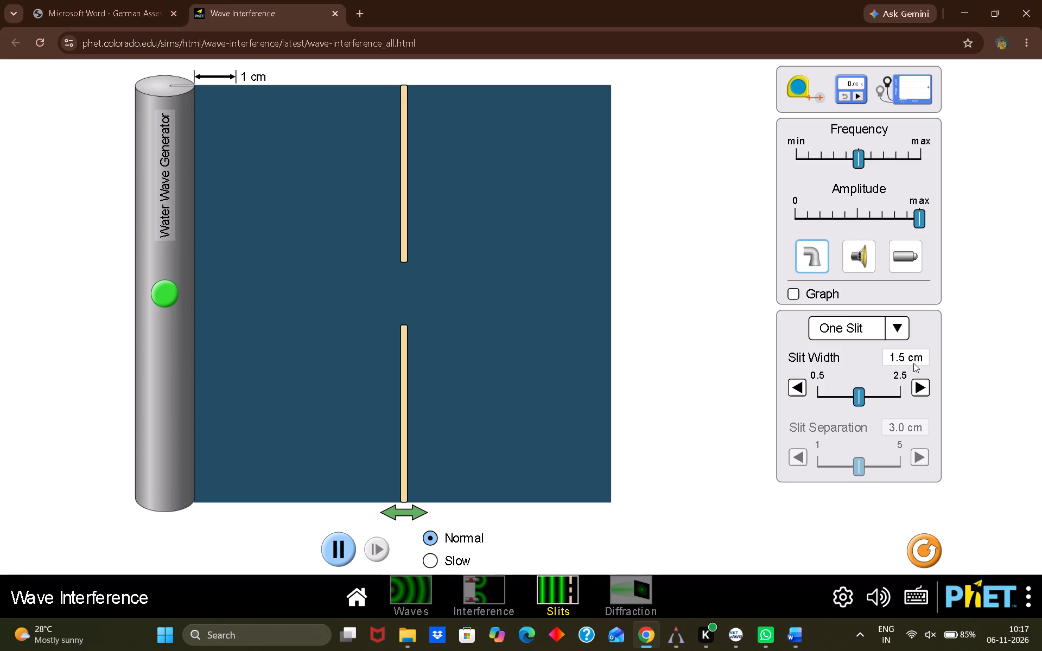
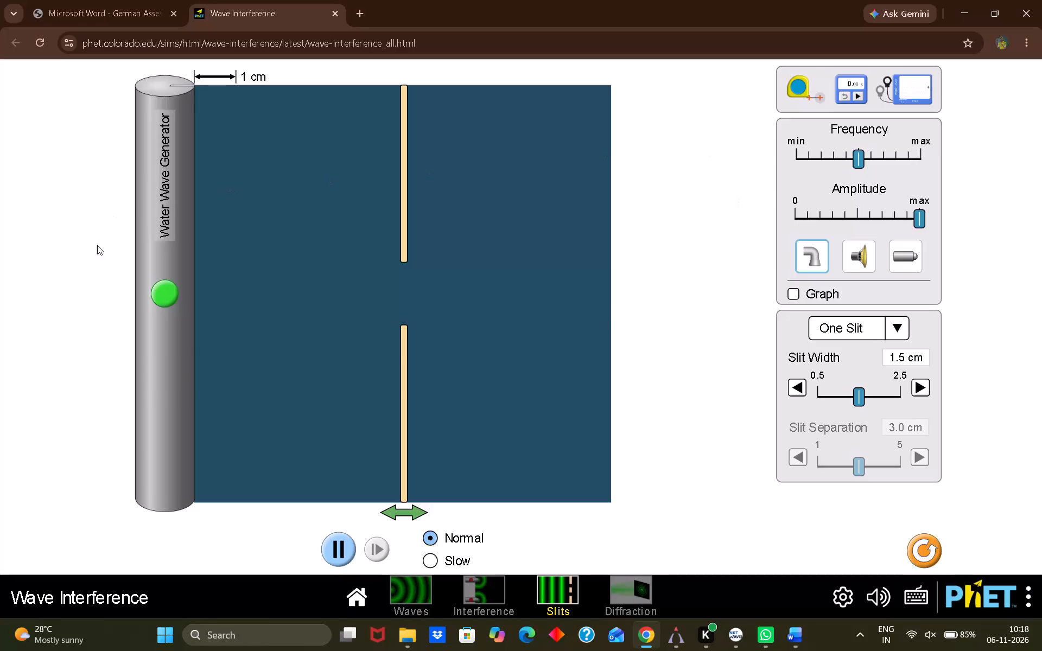
# Start the water wave generator and change the barrier to No Barrier, then to Two Slits, to compare the wave patterns.
pyautogui.click(175, 296)
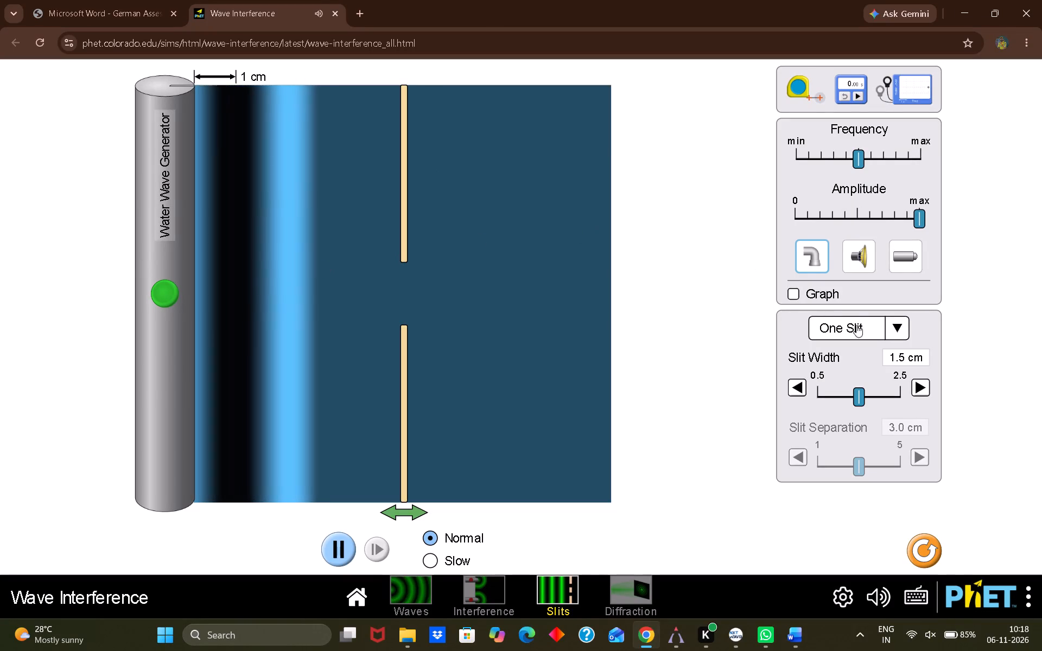
pyautogui.click(895, 329)
pyautogui.click(852, 382)
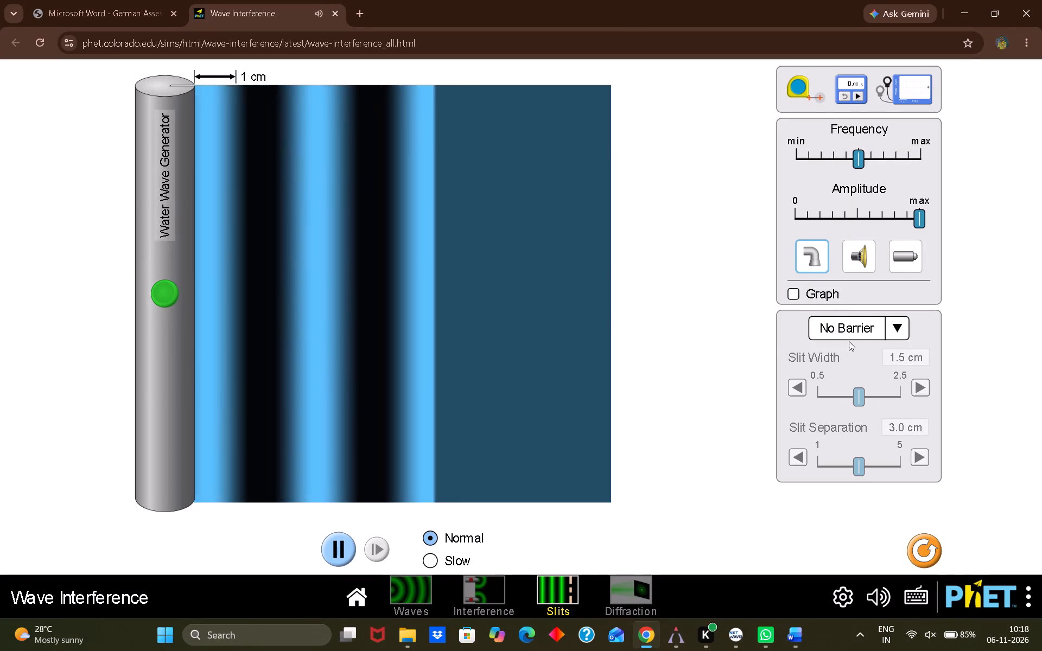
pyautogui.click(893, 325)
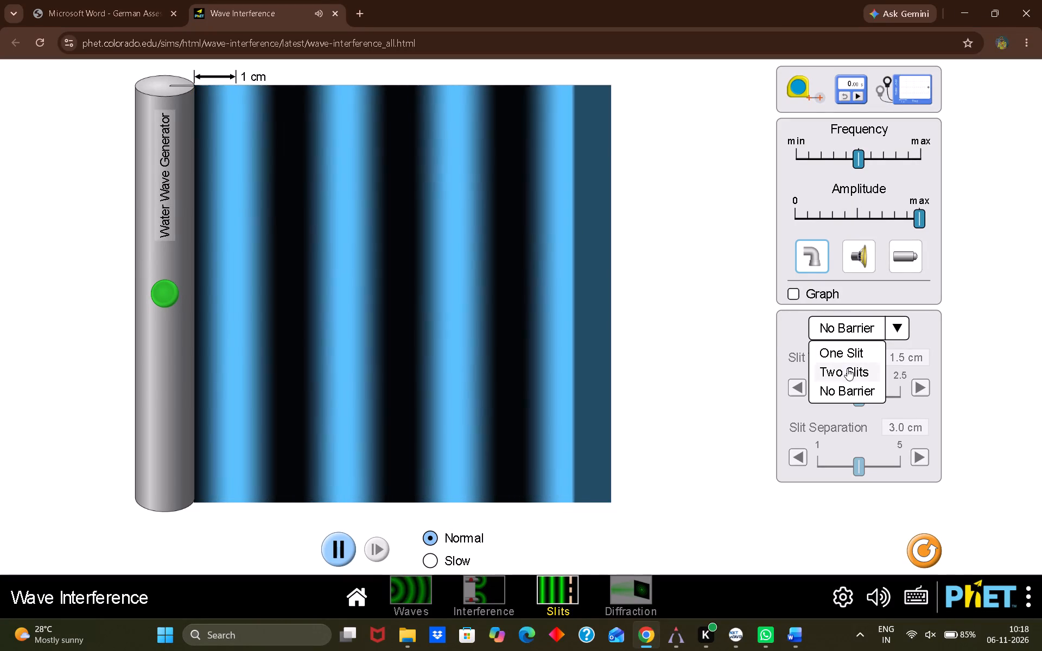
pyautogui.click(847, 368)
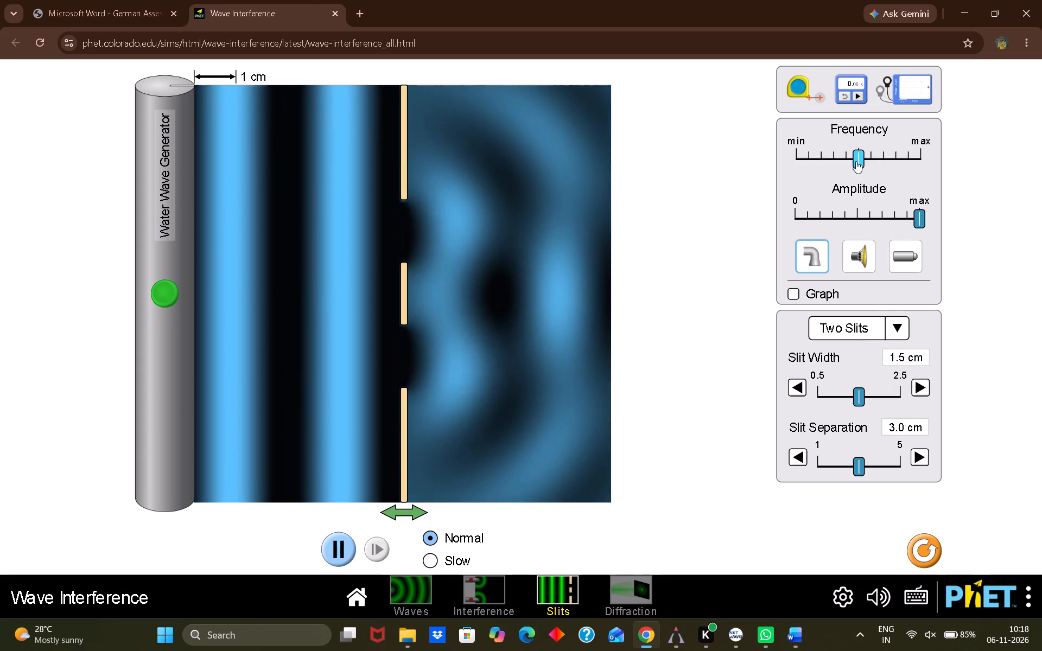
pyautogui.click(818, 261)
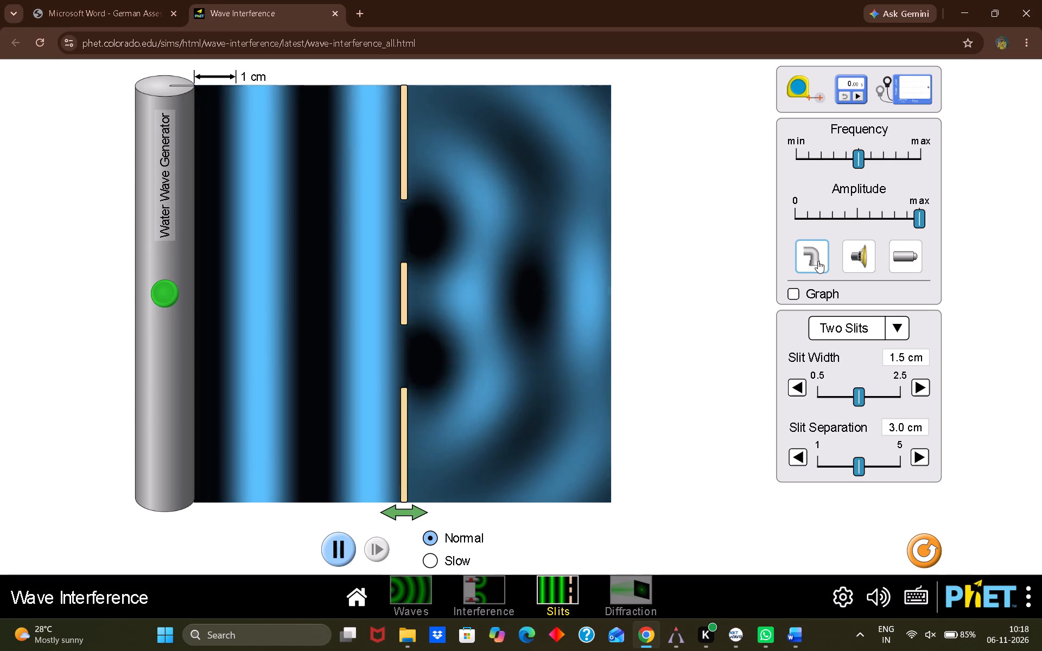
pyautogui.click(818, 261)
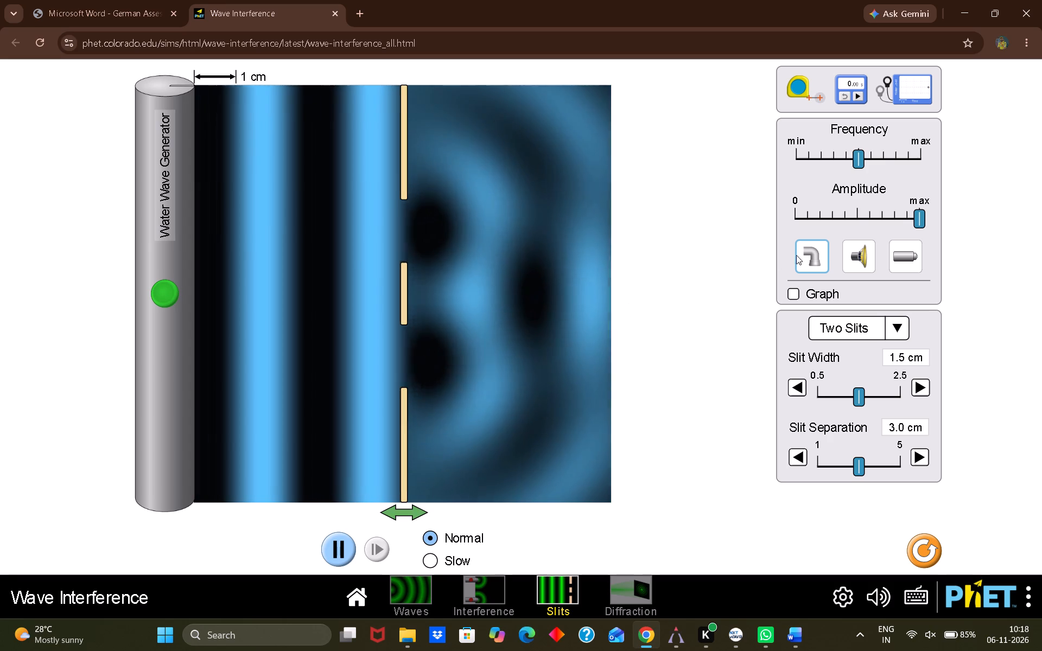
# Switch the wave source to sound and start the sound generator with the one-slit barrier.
pyautogui.click(852, 246)
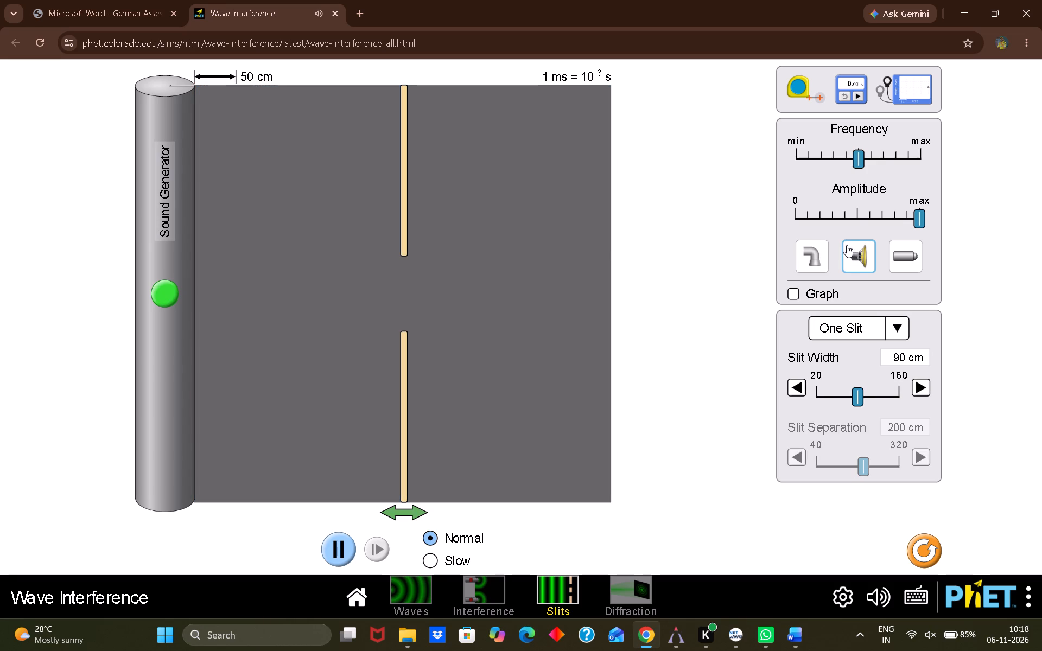
pyautogui.click(154, 293)
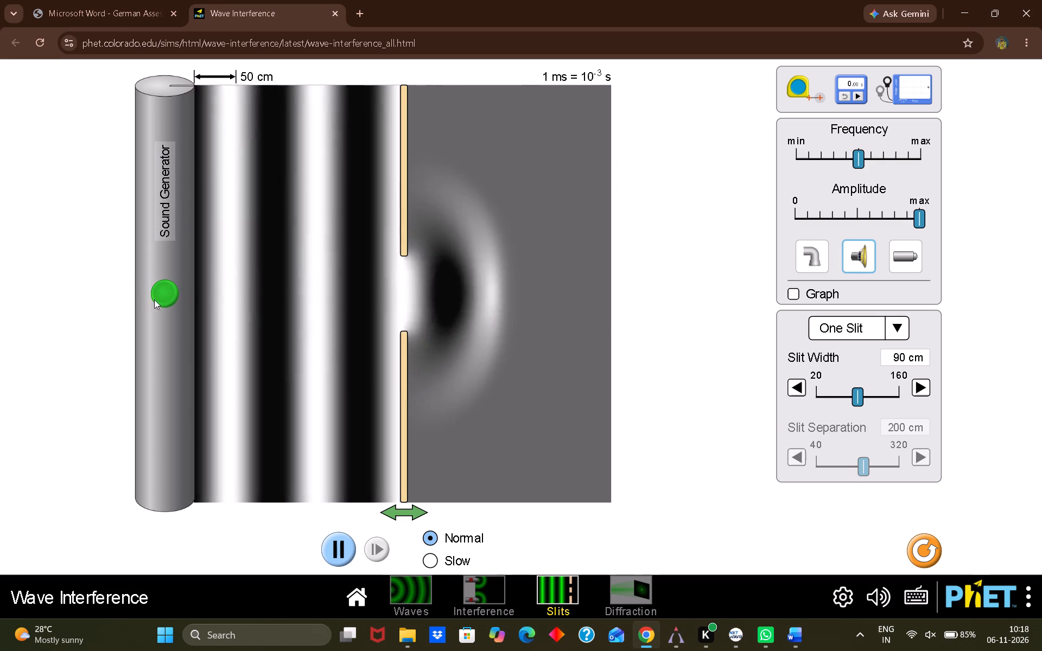
# Switch to the light source, start its generator, and vary the frequency through blue-violet, violet and cyan, ending on green.
pyautogui.click(897, 252)
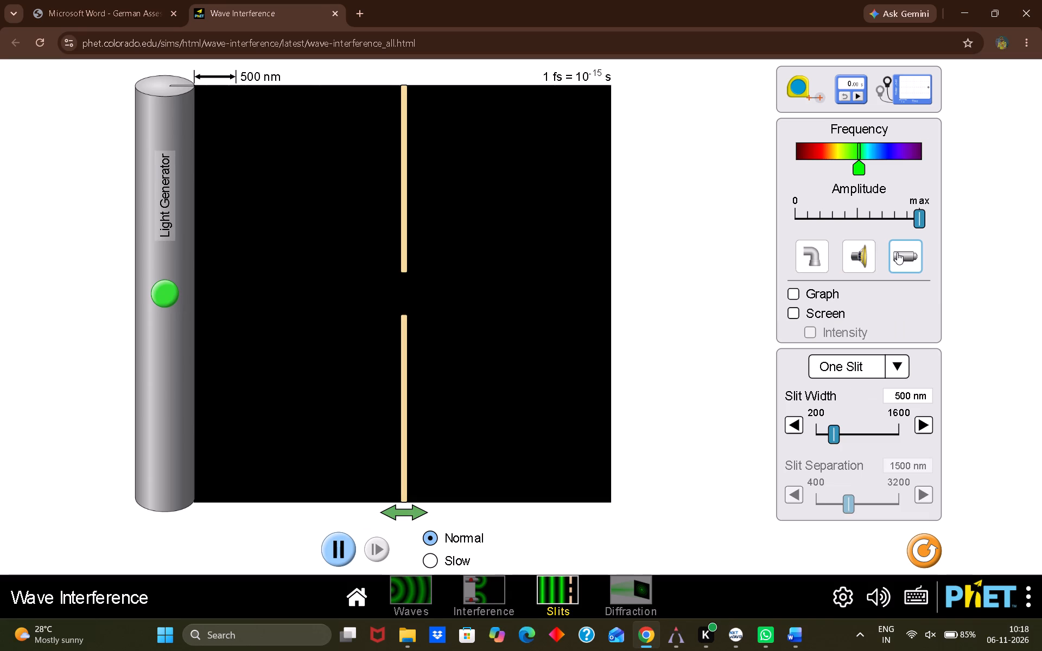
pyautogui.moveTo(860, 166); pyautogui.dragTo(860, 165)
pyautogui.moveTo(860, 165); pyautogui.dragTo(897, 164)
pyautogui.click(166, 293)
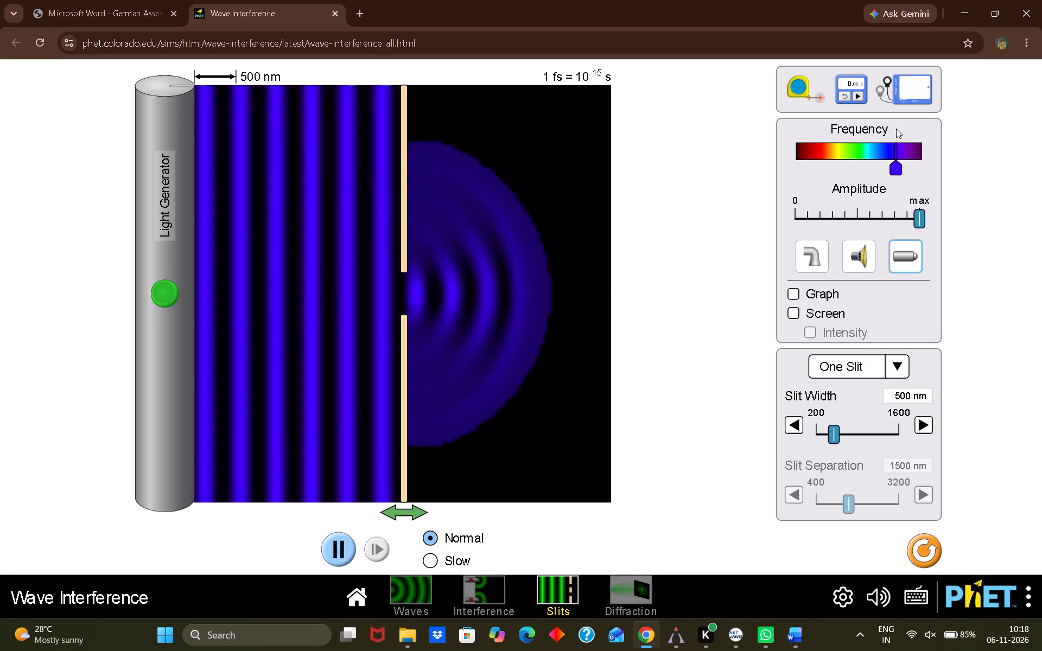
pyautogui.click(909, 150)
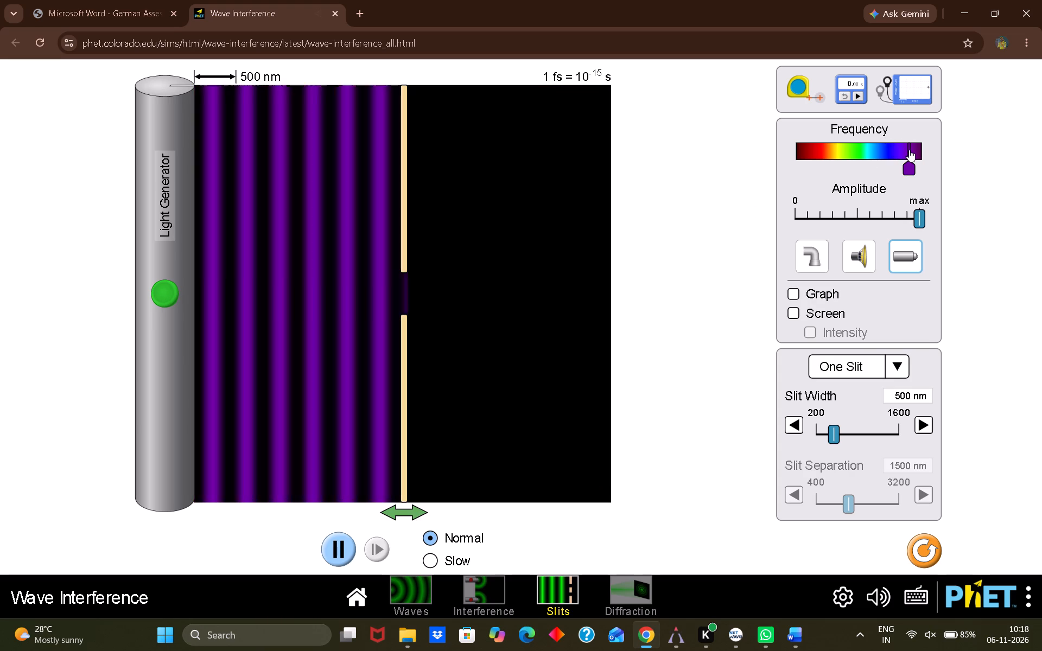
pyautogui.click(869, 156)
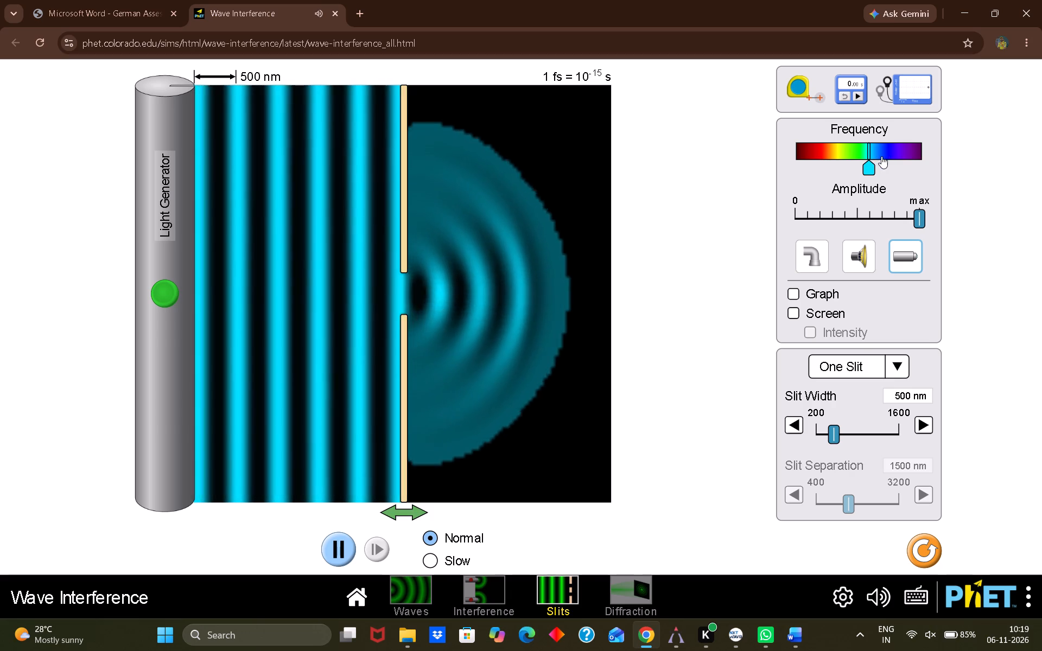
pyautogui.click(859, 154)
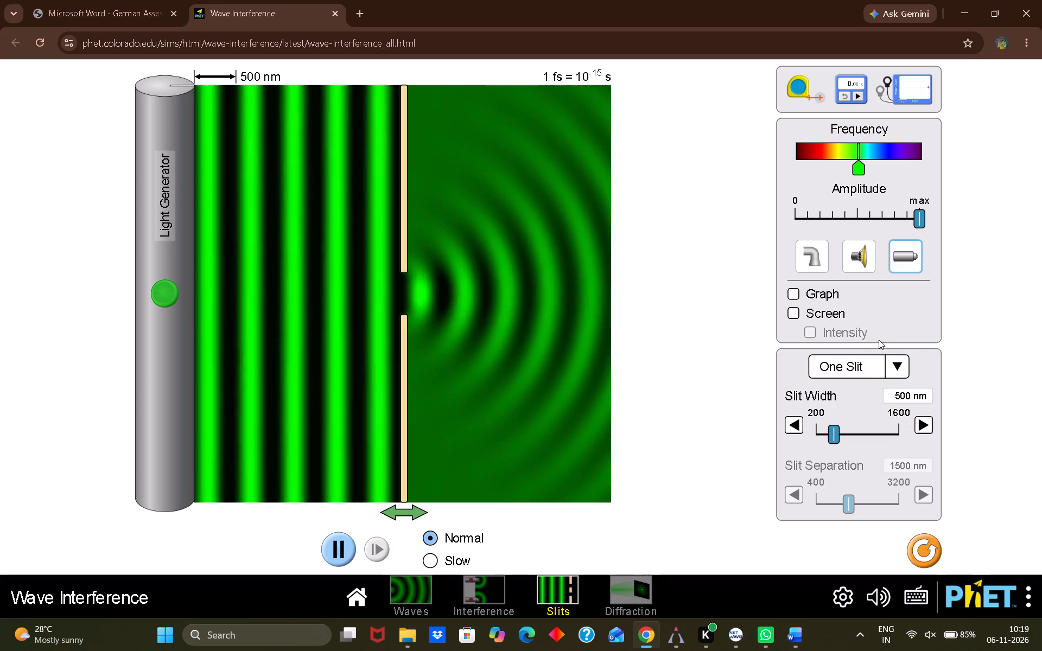
# Change the barrier in the light simulation to Two Slits.
pyautogui.click(900, 365)
pyautogui.click(850, 409)
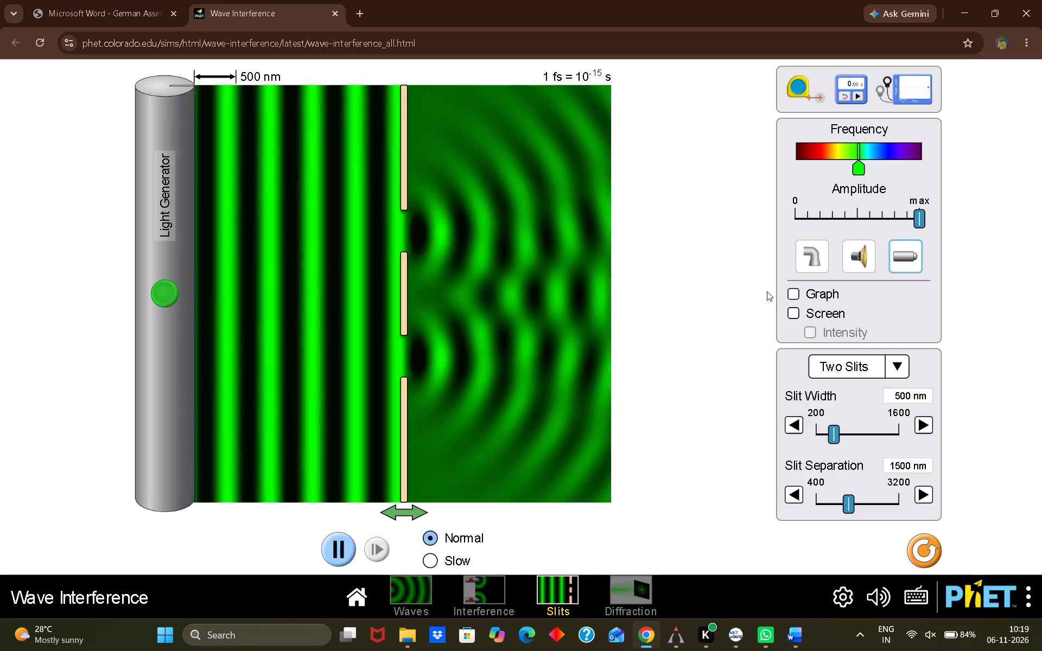
# Show the projection screen behind the two slits and restart the light generator by turning it off and on.
pyautogui.click(798, 312)
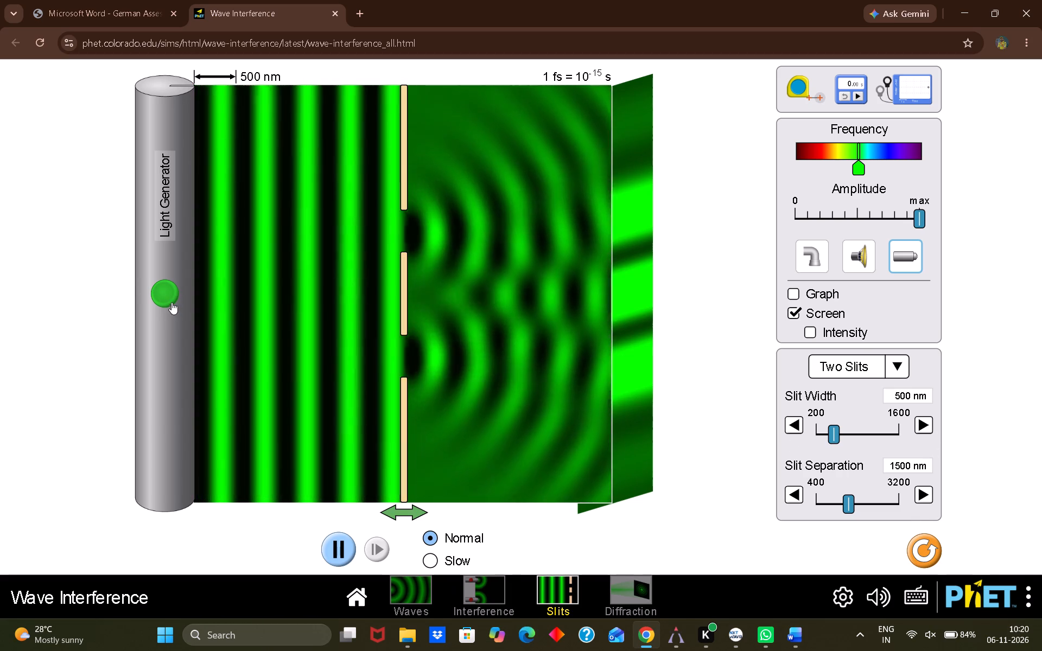
pyautogui.click(164, 288)
pyautogui.click(164, 288)
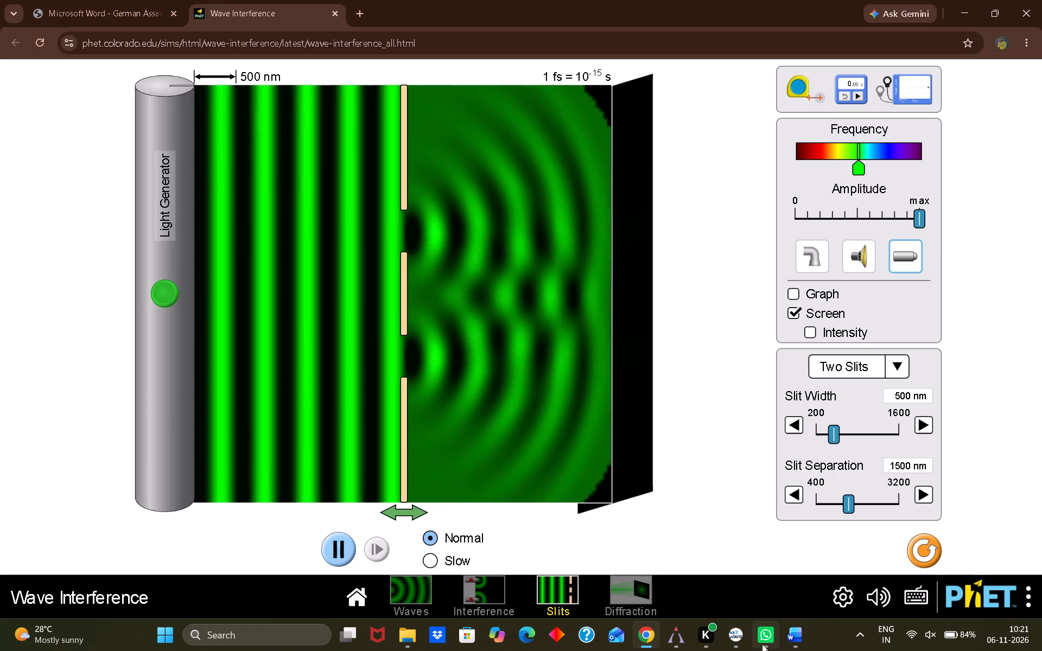
# Switch to the Youngs Double Slit Lab document in Word and review its Data and Observations table and wavelength formulas.
pyautogui.click(809, 635)
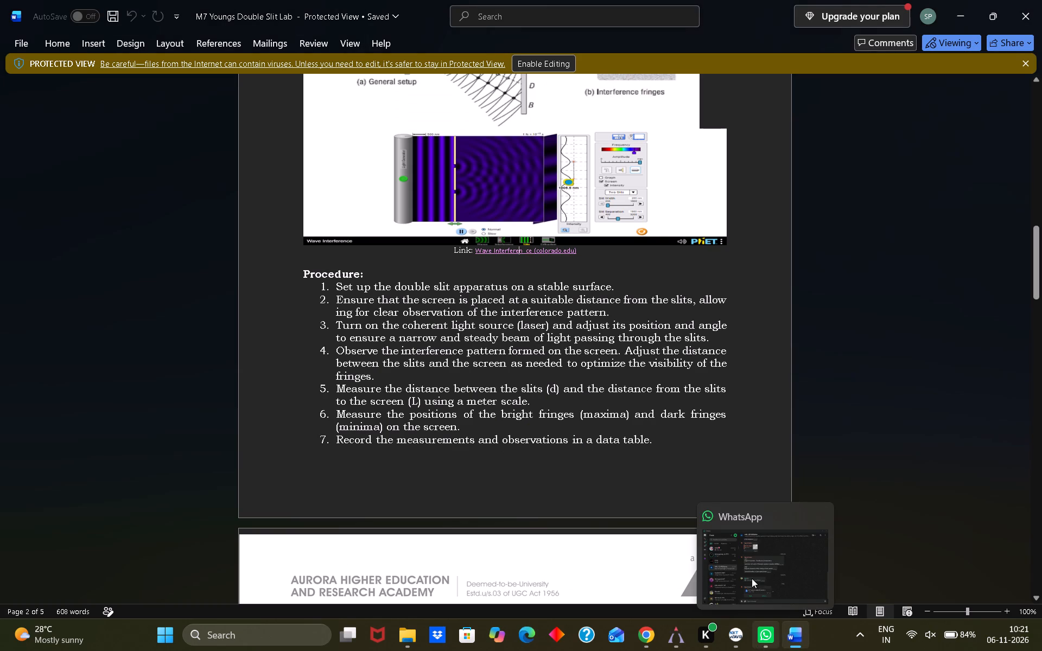
pyautogui.scroll(-8, 604, 317)
pyautogui.scroll(1, 587, 310)
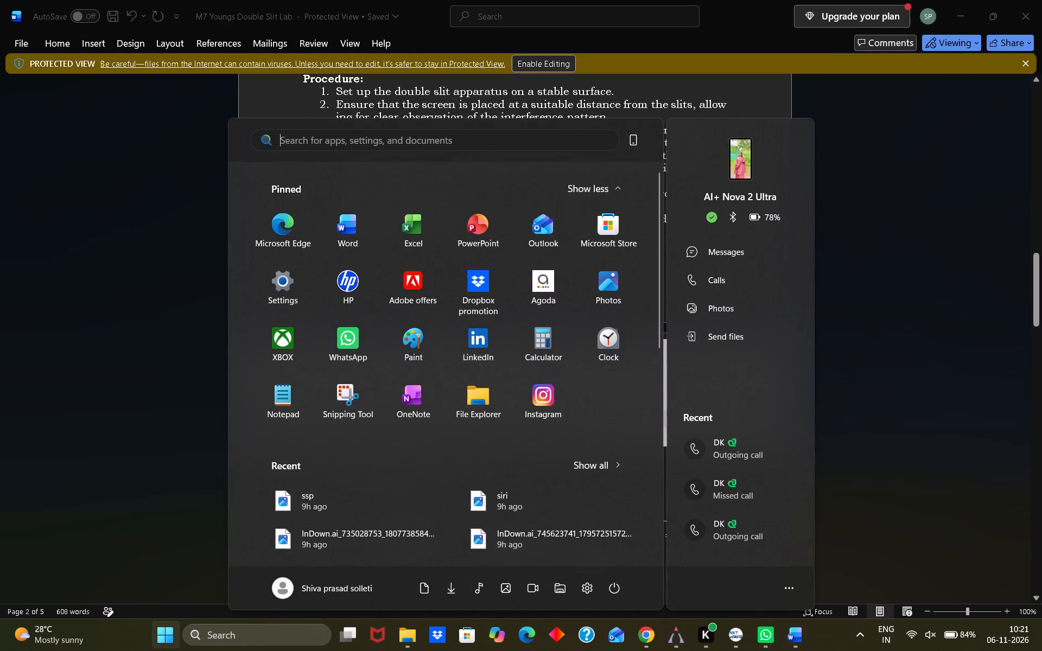
pyautogui.click(906, 190)
pyautogui.scroll(-9, 644, 244)
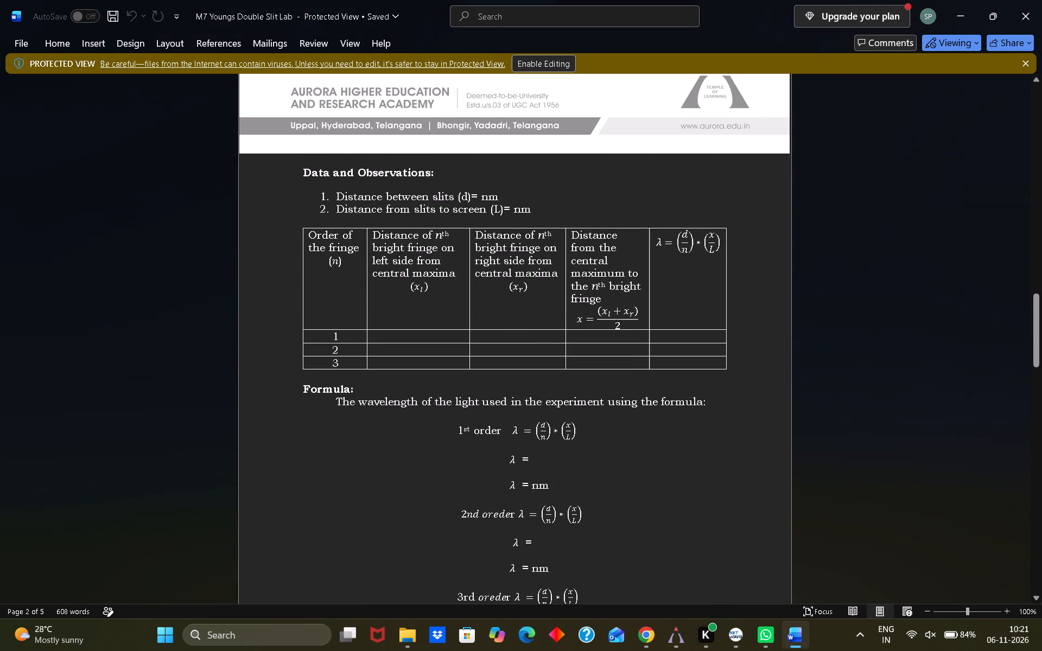
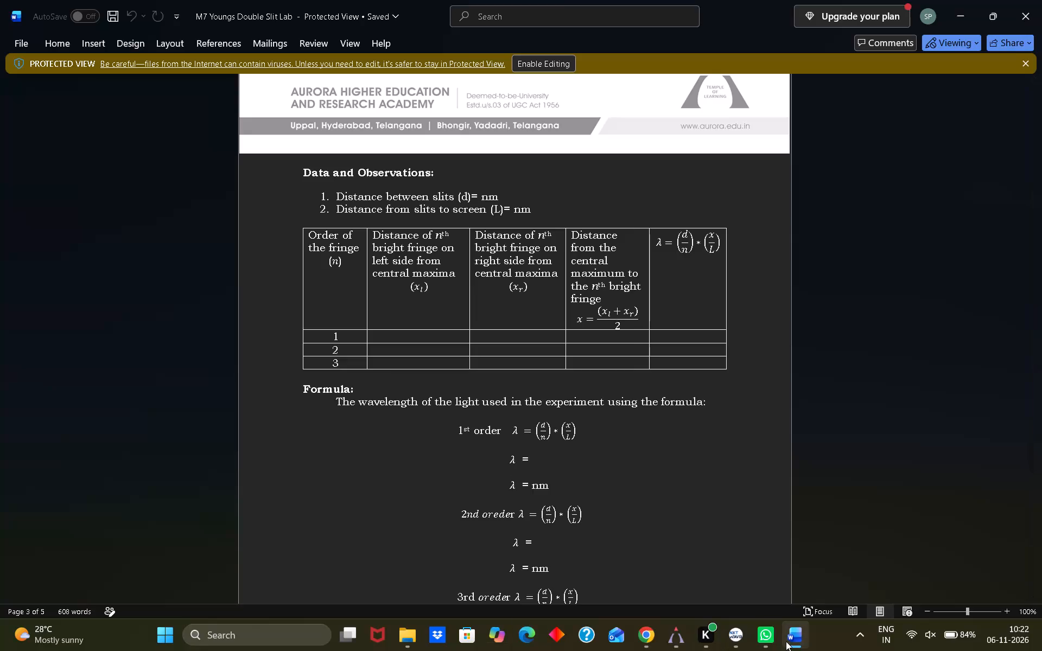
# Switch to the Wave Interference simulation in Chrome and set the slit separation to 2650 nm.
pyautogui.moveTo(655, 634); pyautogui.dragTo(614, 611)
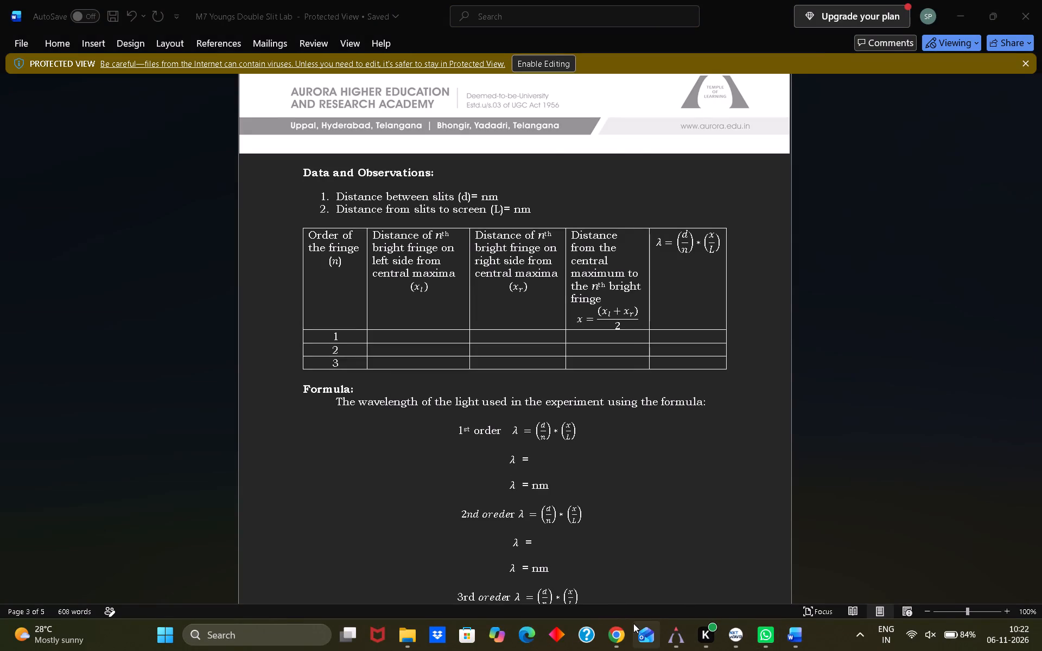
pyautogui.click(618, 631)
pyautogui.moveTo(618, 634); pyautogui.dragTo(835, 650)
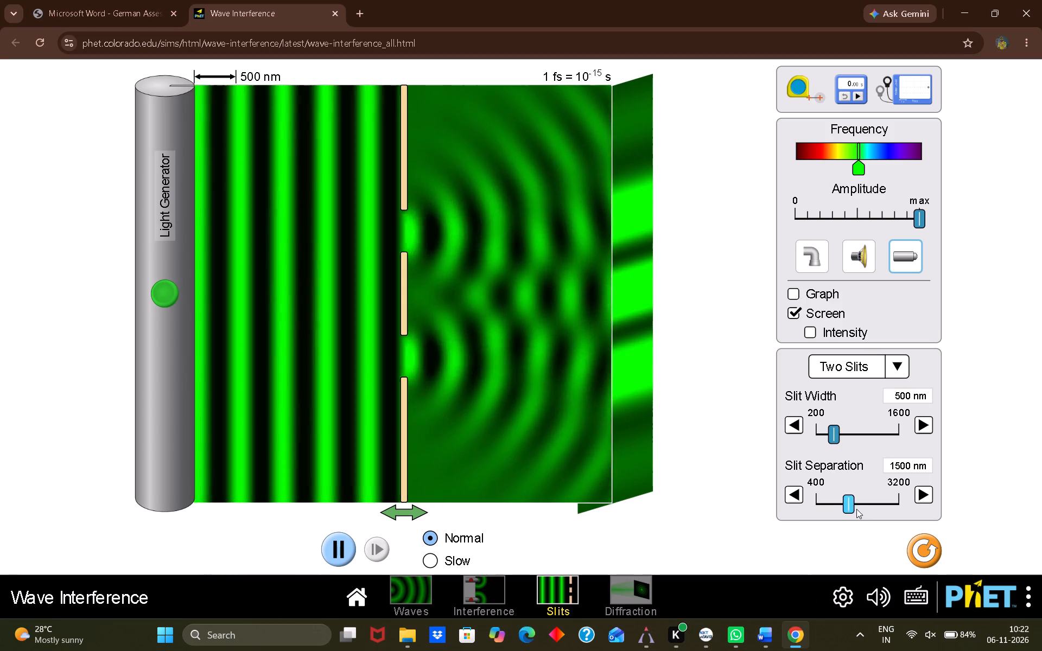
pyautogui.moveTo(849, 505); pyautogui.dragTo(876, 510)
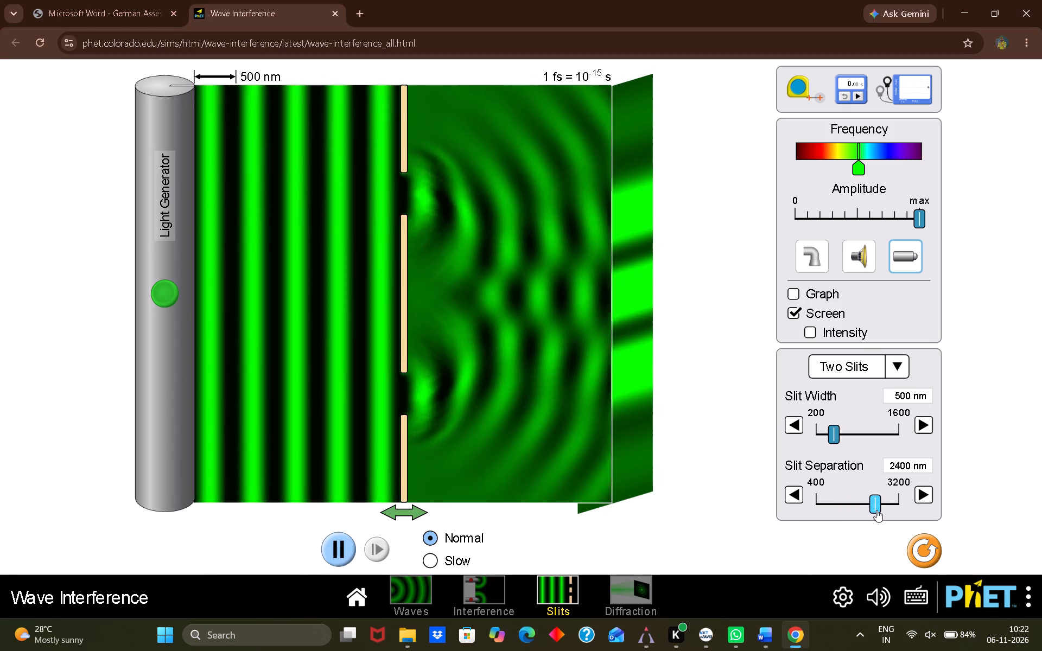
pyautogui.moveTo(876, 510); pyautogui.dragTo(882, 516)
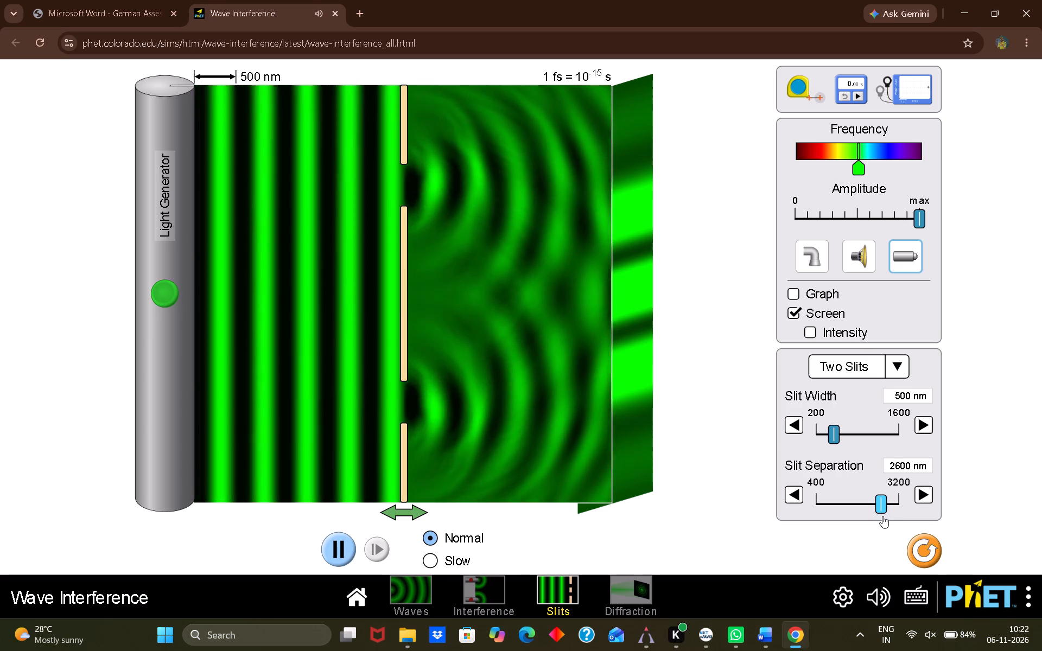
pyautogui.moveTo(882, 516); pyautogui.dragTo(888, 518)
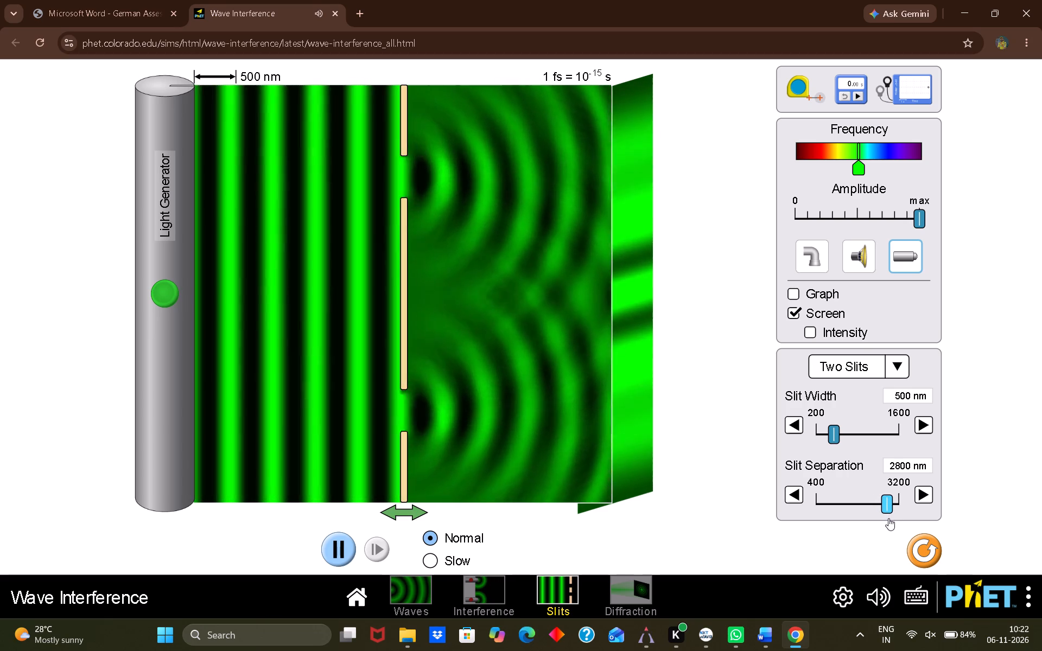
pyautogui.moveTo(888, 518); pyautogui.dragTo(885, 540)
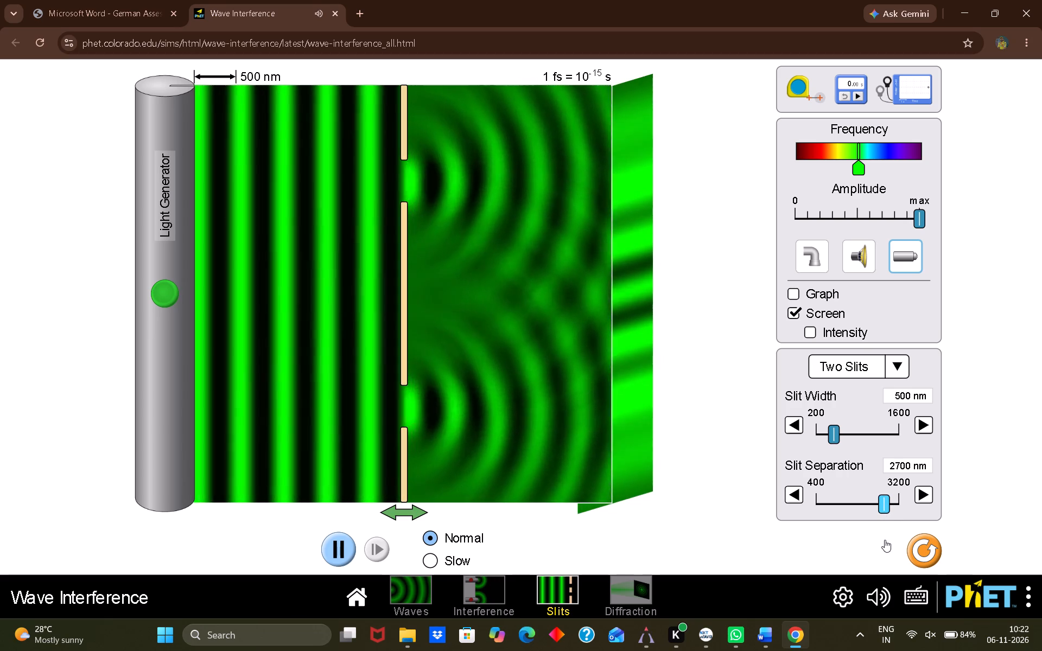
pyautogui.moveTo(885, 540); pyautogui.dragTo(885, 556)
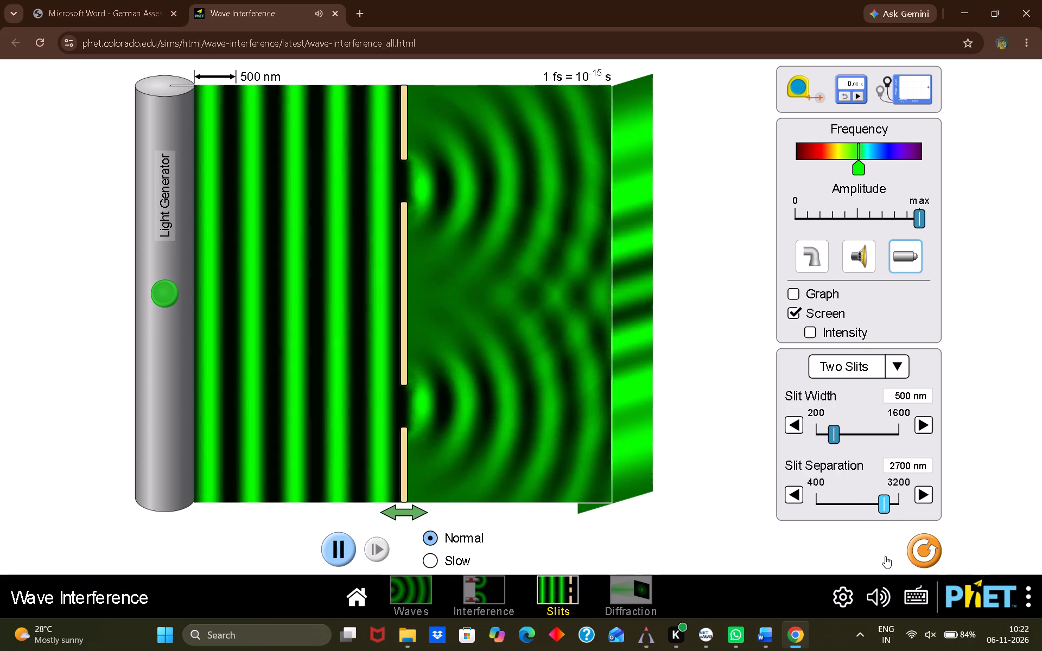
pyautogui.moveTo(885, 556); pyautogui.dragTo(882, 559)
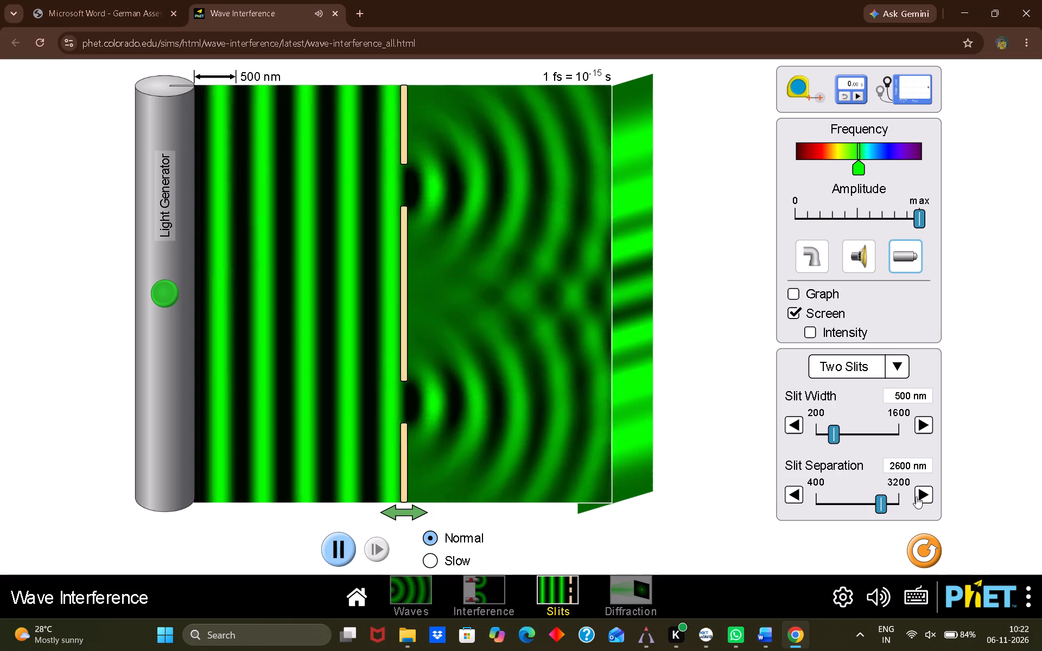
pyautogui.click(919, 496)
pyautogui.tripleClick(920, 496)
pyautogui.click(918, 496)
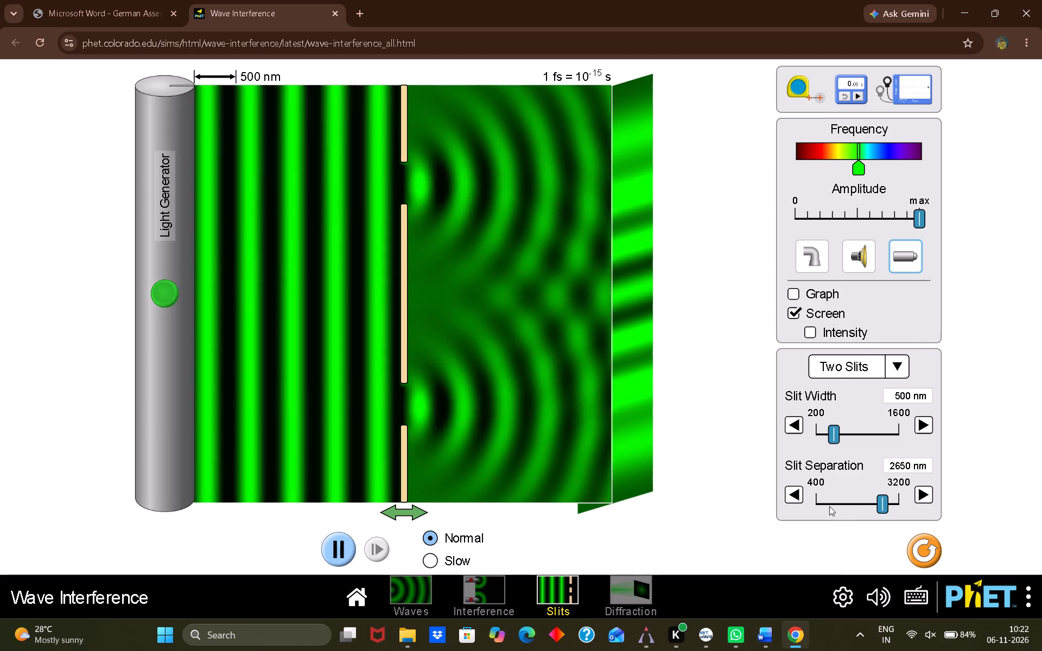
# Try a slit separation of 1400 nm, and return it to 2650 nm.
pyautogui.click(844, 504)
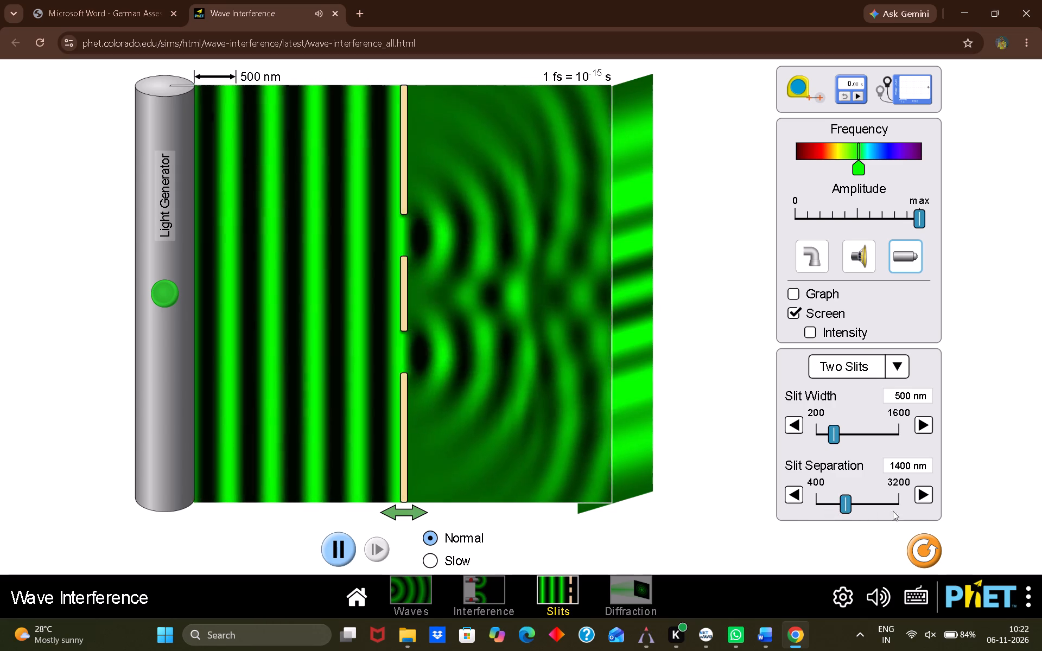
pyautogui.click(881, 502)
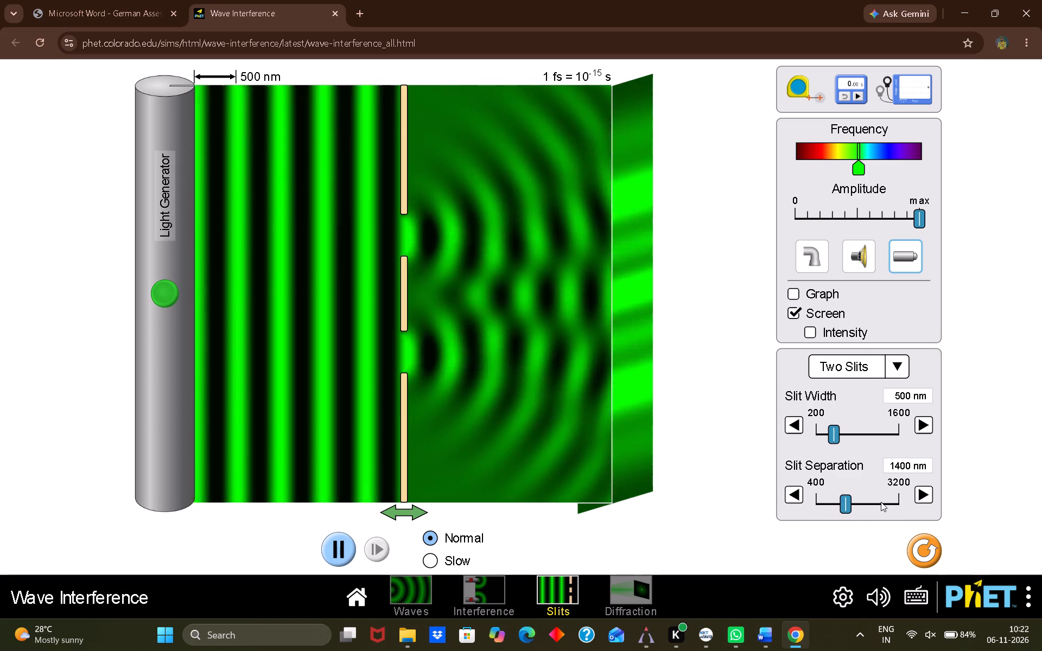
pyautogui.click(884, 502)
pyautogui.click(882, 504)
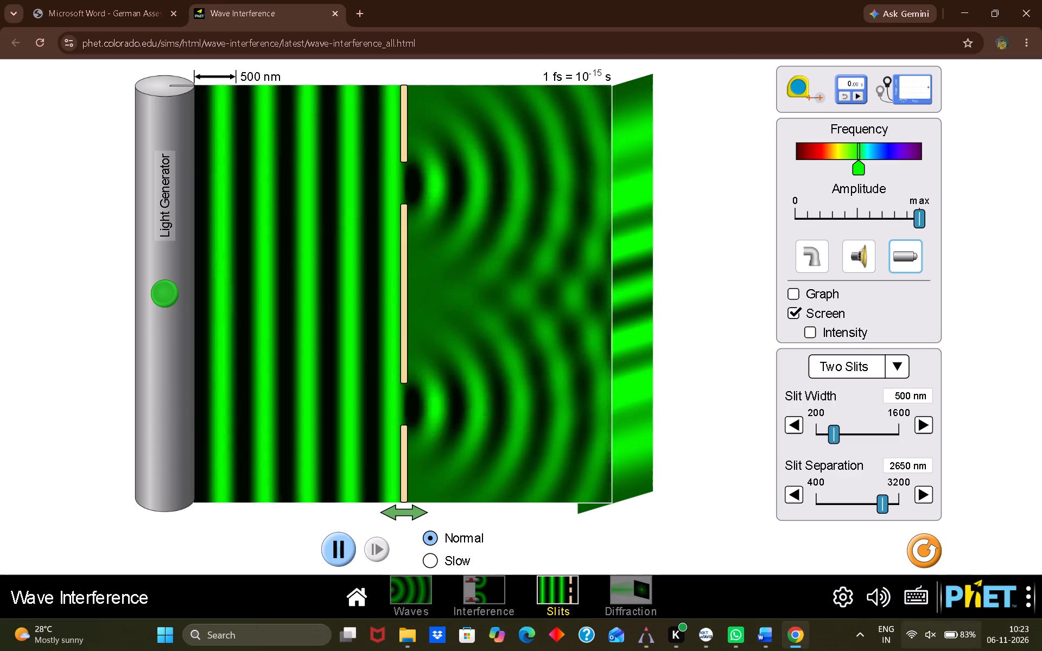
# Switch to the Youngs Double Slit Lab document in Word, enable editing, and go to its Data and Observations section.
pyautogui.click(771, 640)
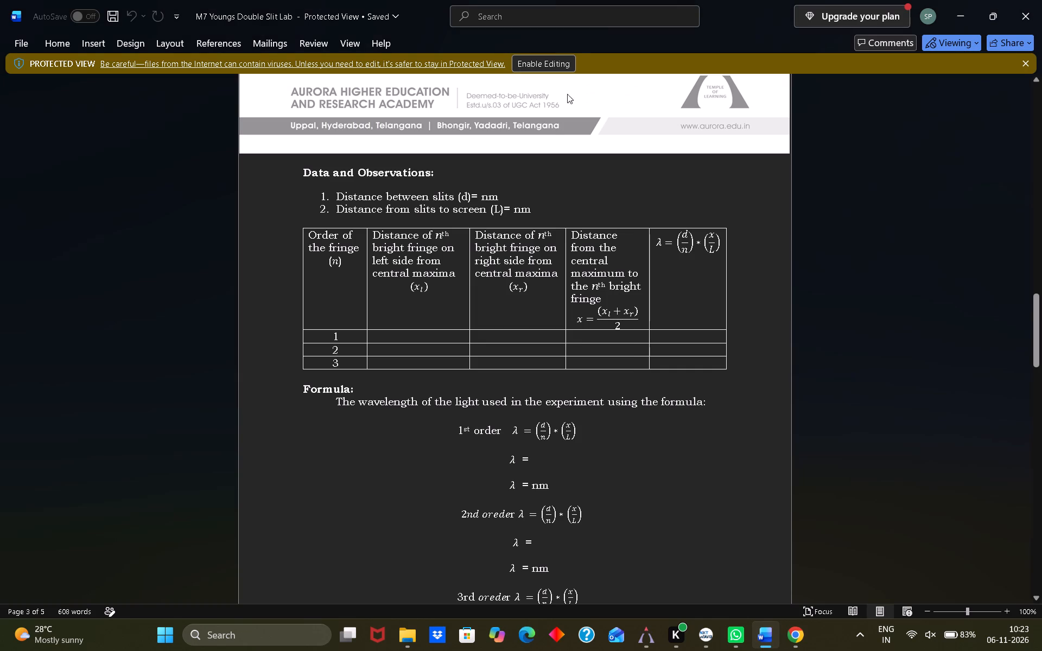
pyautogui.click(541, 61)
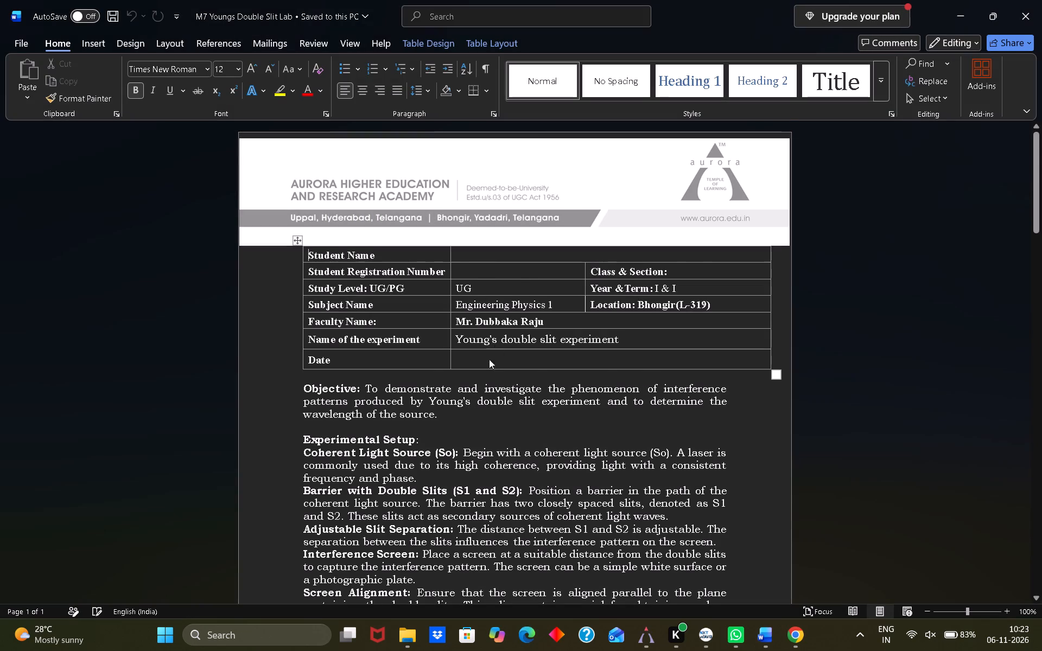
pyautogui.scroll(-20, 531, 346)
pyautogui.scroll(-4, 531, 346)
pyautogui.scroll(-17, 457, 327)
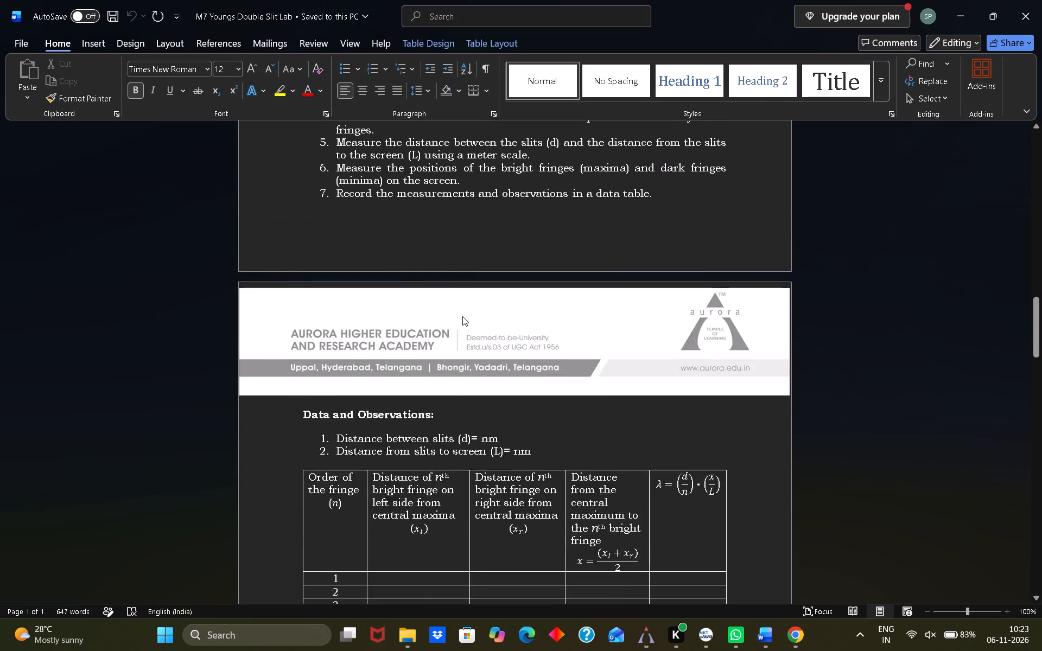
pyautogui.scroll(-5, 462, 316)
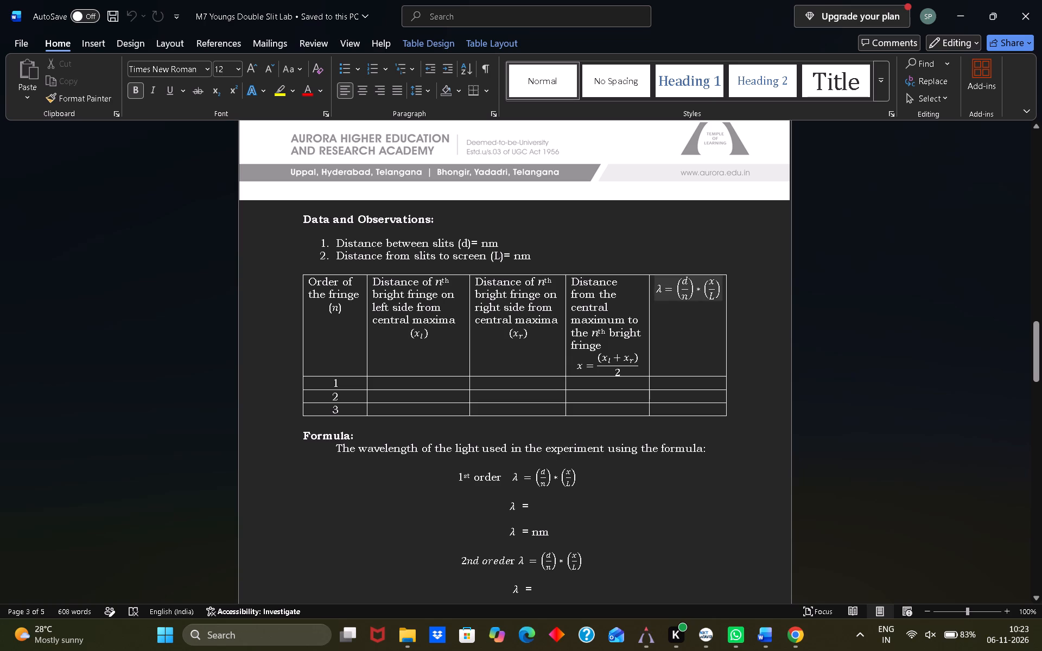
# Return to the Chrome simulation and stretch the measuring tape from the slit barrier to the screen to measure their distance.
pyautogui.click(803, 643)
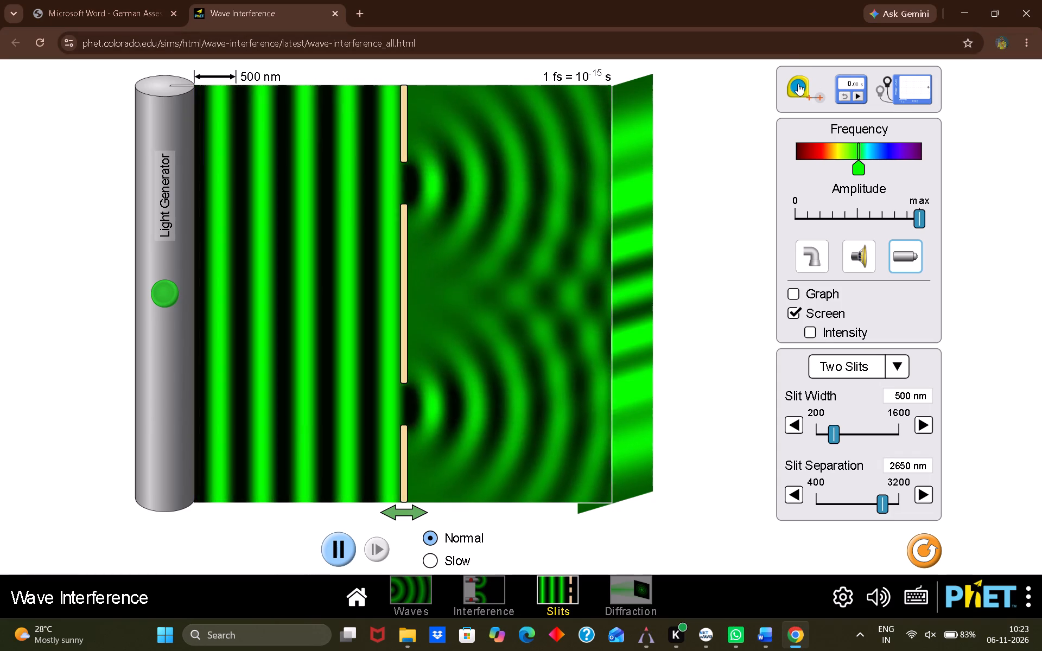
pyautogui.moveTo(797, 84); pyautogui.dragTo(390, 260)
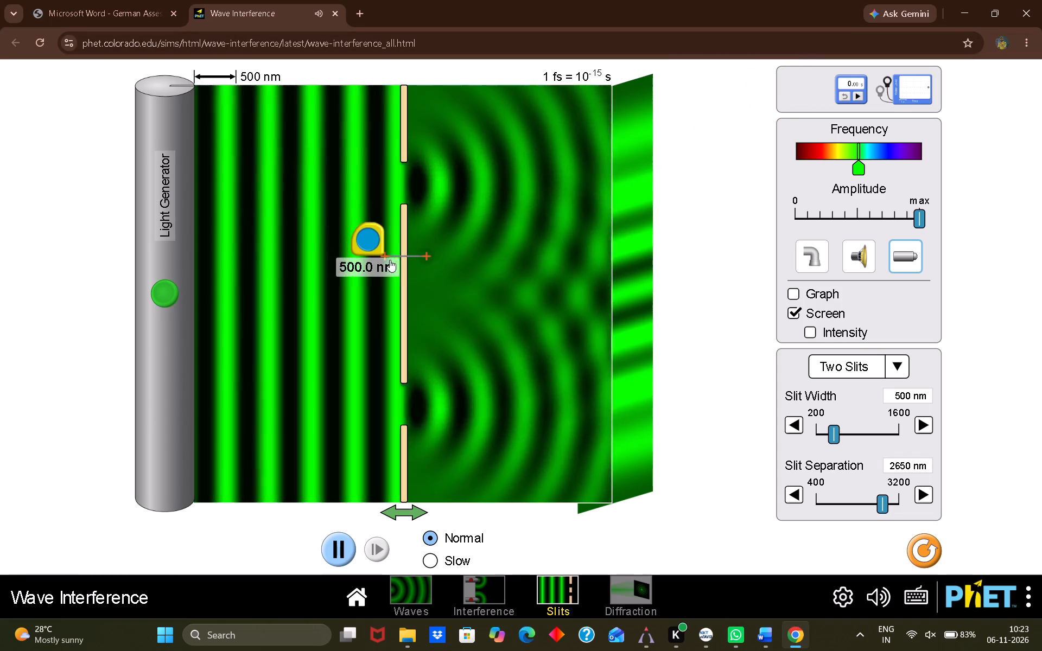
pyautogui.moveTo(390, 260); pyautogui.dragTo(403, 272)
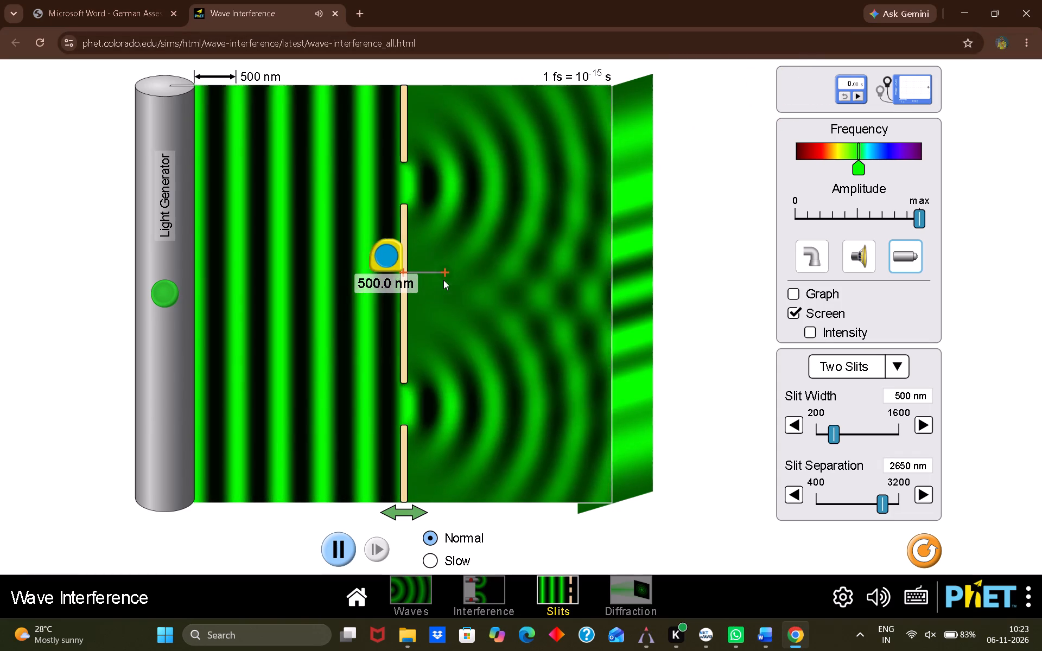
pyautogui.moveTo(443, 275); pyautogui.dragTo(447, 282)
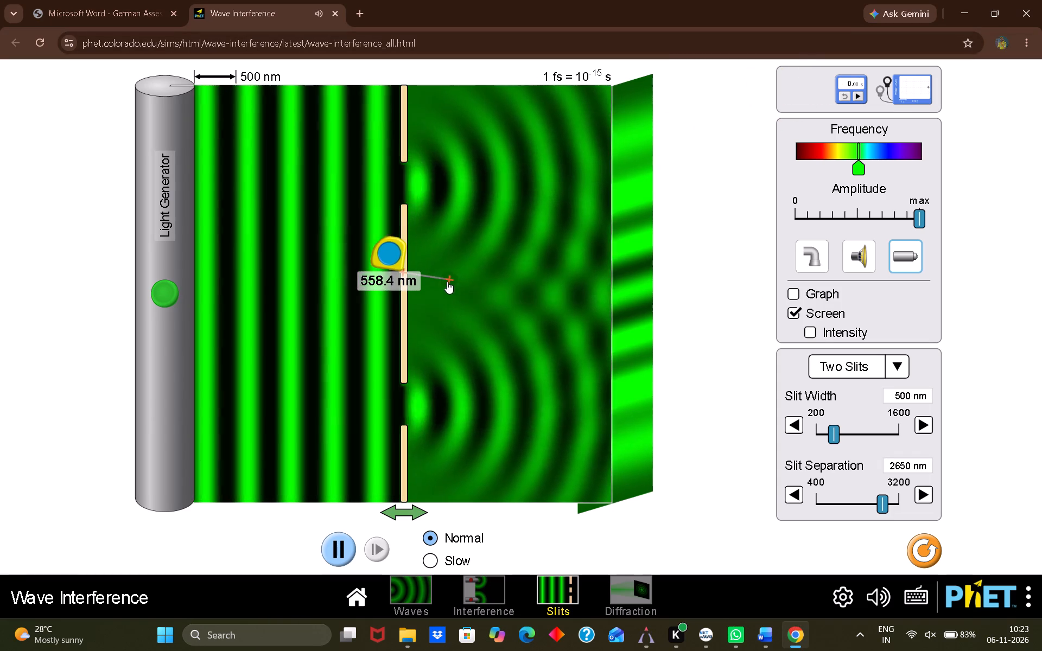
pyautogui.moveTo(447, 282); pyautogui.dragTo(593, 275)
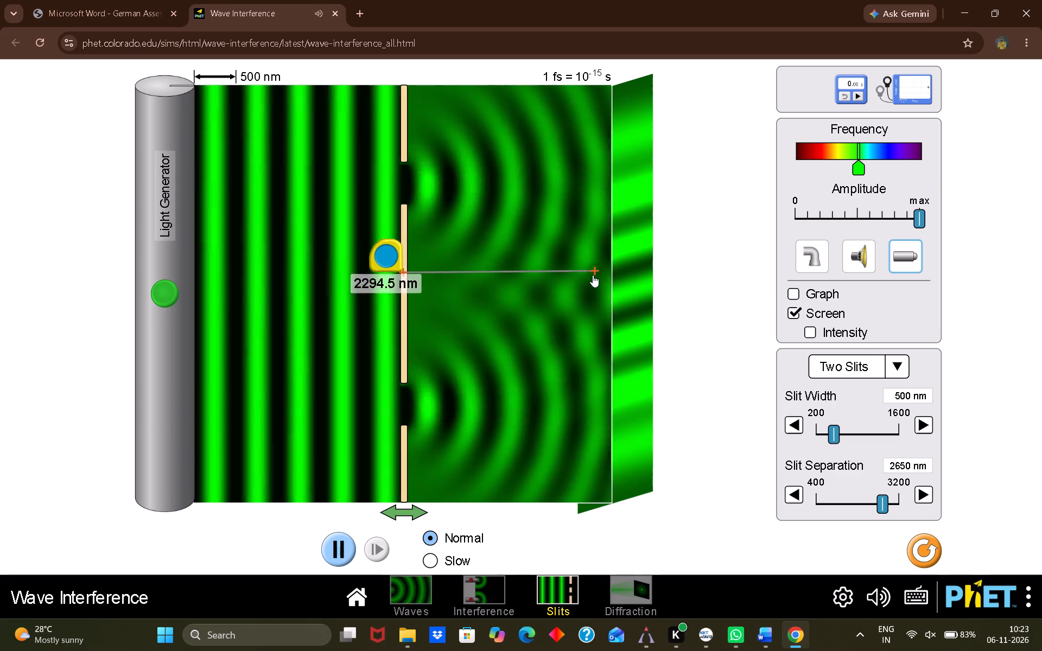
pyautogui.moveTo(593, 275); pyautogui.dragTo(609, 272)
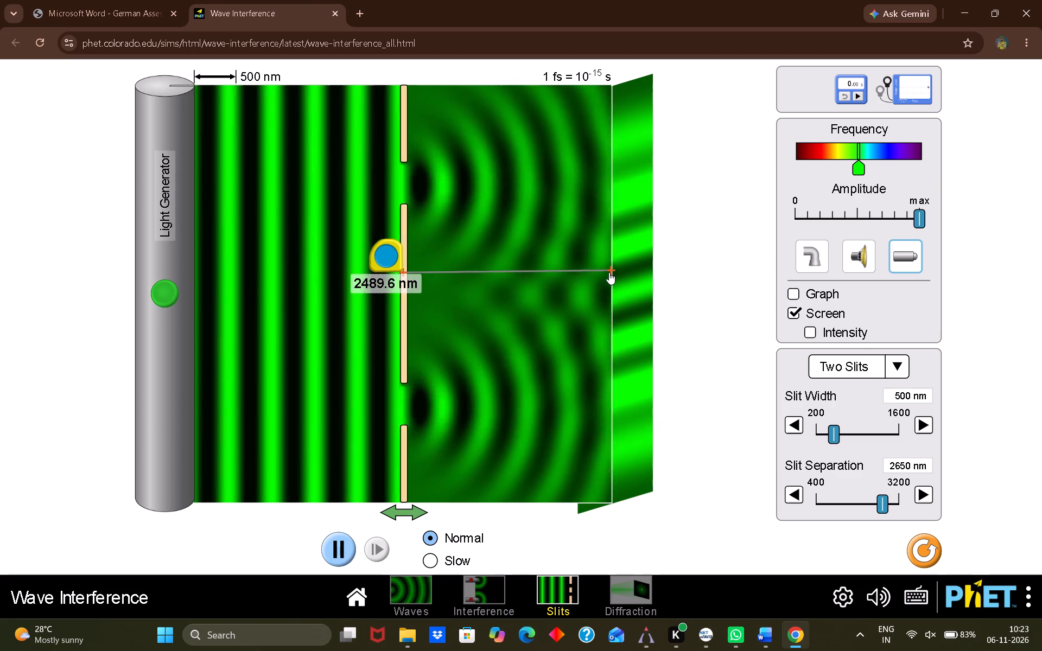
pyautogui.moveTo(609, 272); pyautogui.dragTo(610, 272)
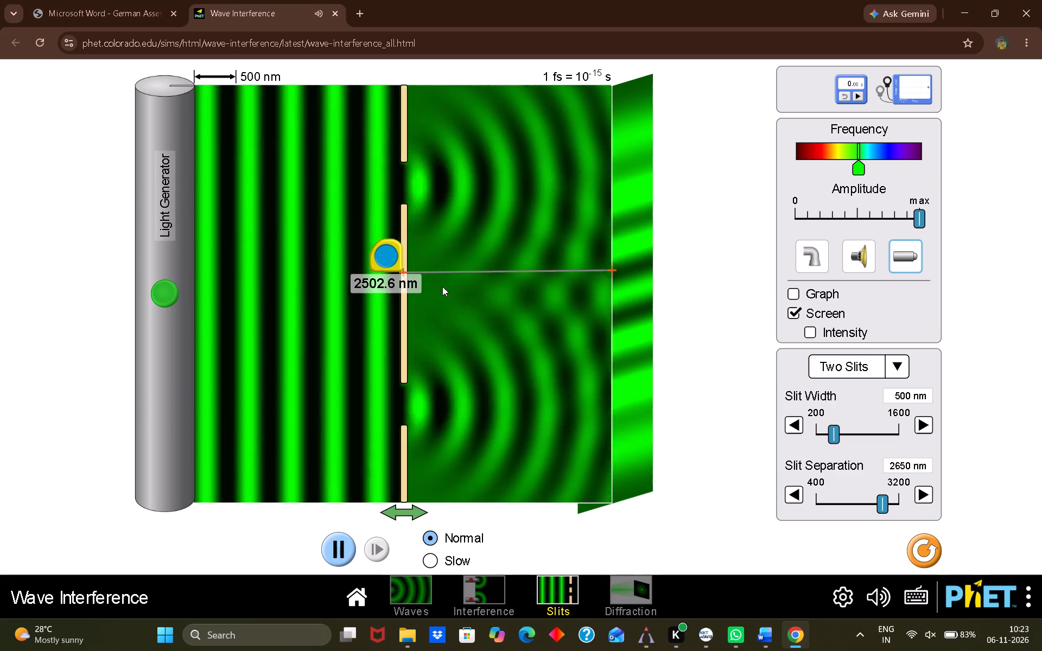
# Realign the measuring tape's start on the barrier and its end on the screen edge to remeasure the slit-to-screen distance.
pyautogui.click(398, 253)
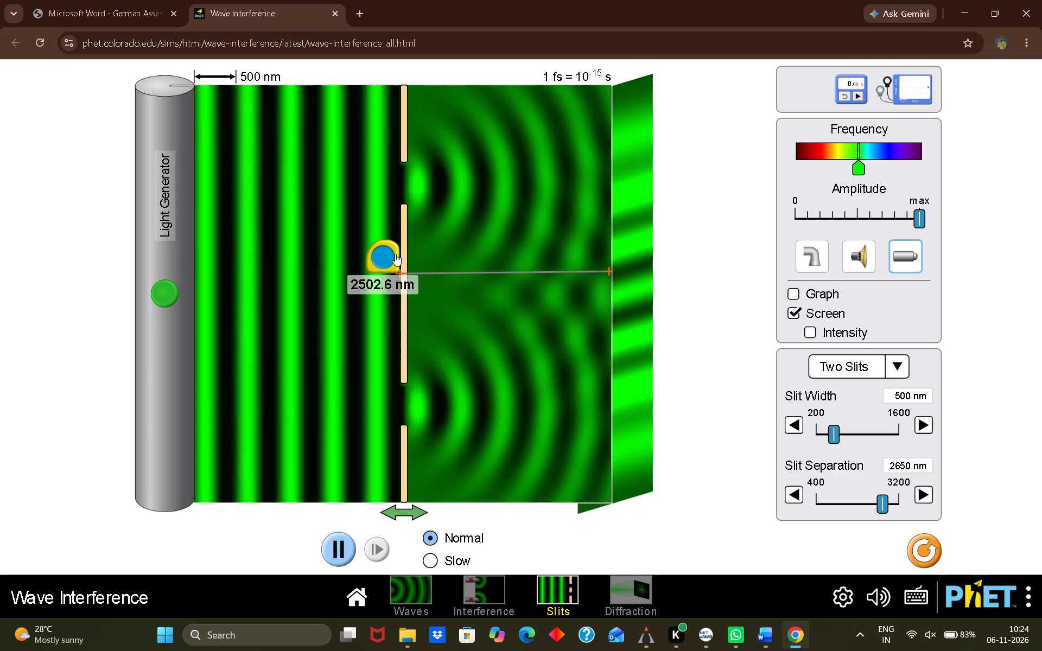
pyautogui.click(609, 273)
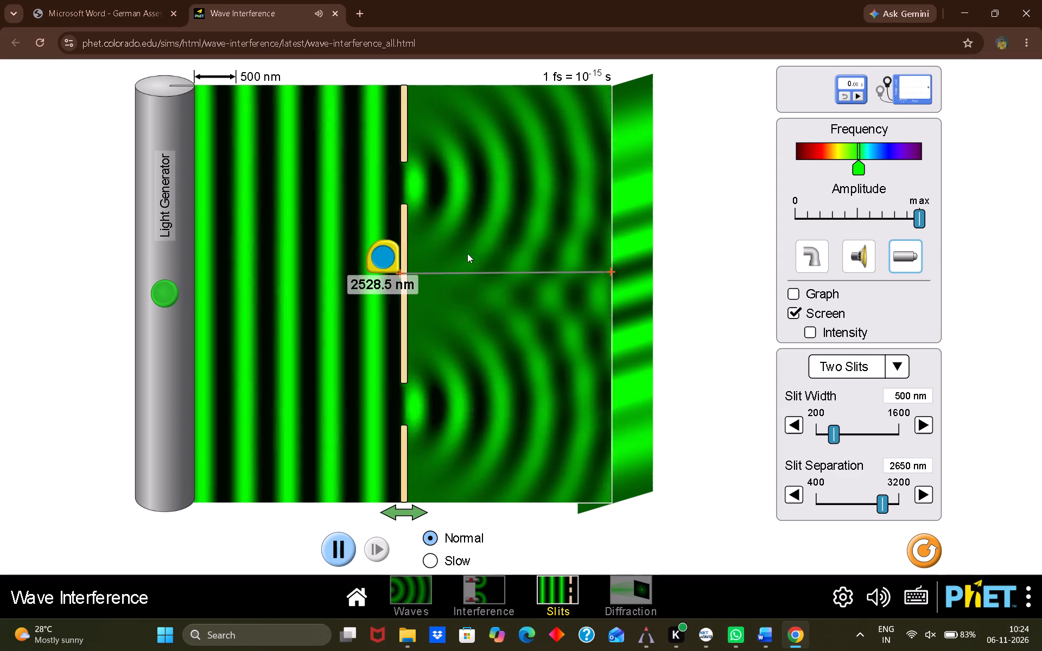
pyautogui.moveTo(379, 251); pyautogui.dragTo(383, 251)
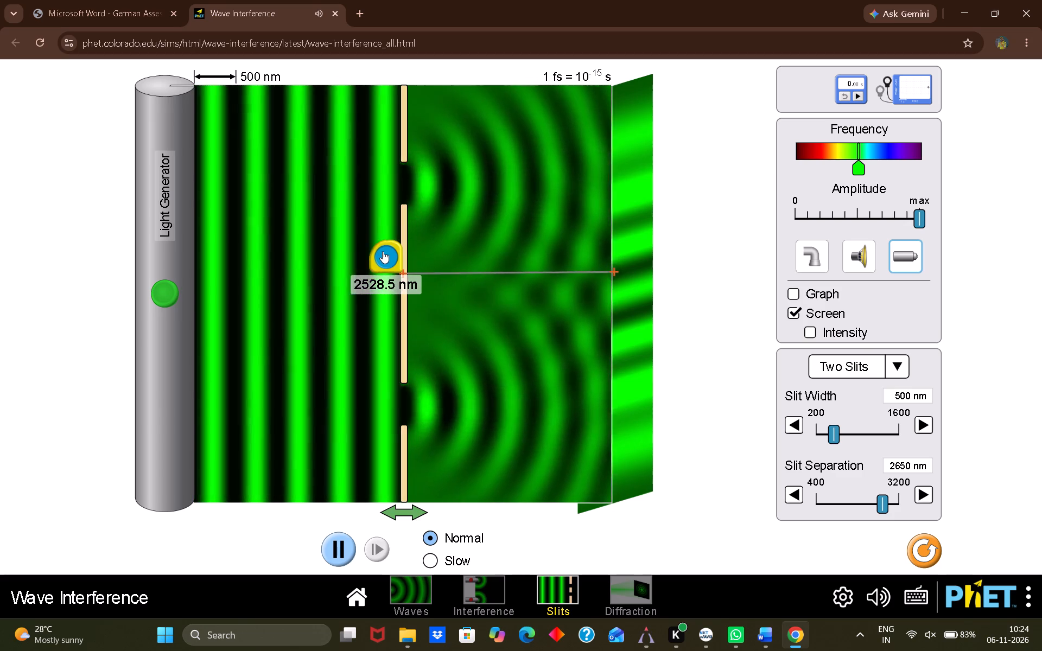
pyautogui.moveTo(383, 251); pyautogui.dragTo(392, 247)
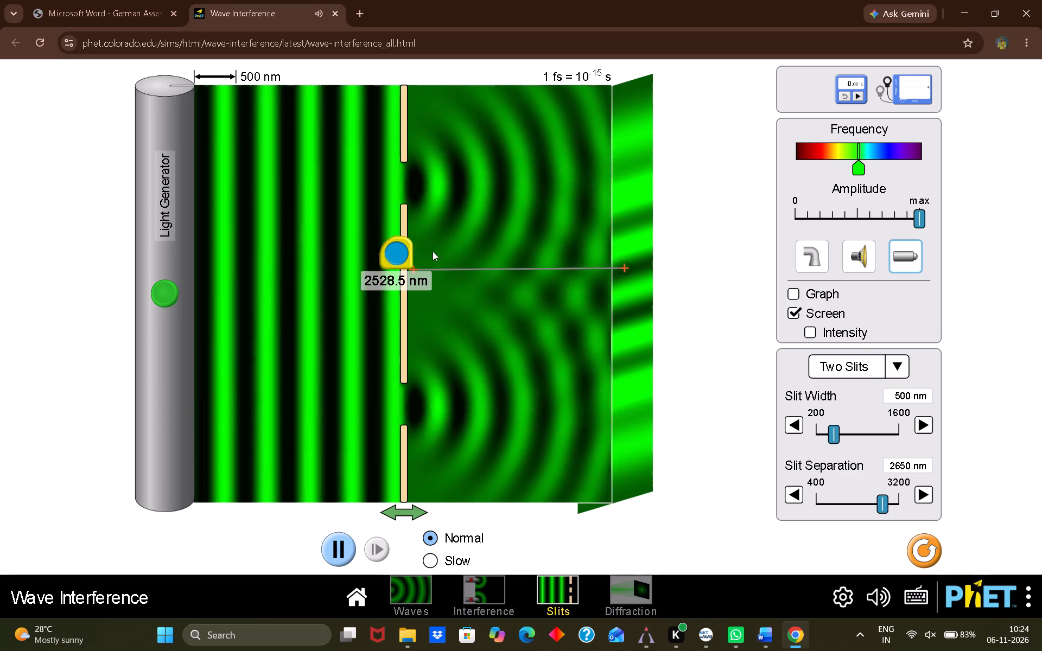
pyautogui.moveTo(412, 250); pyautogui.dragTo(405, 251)
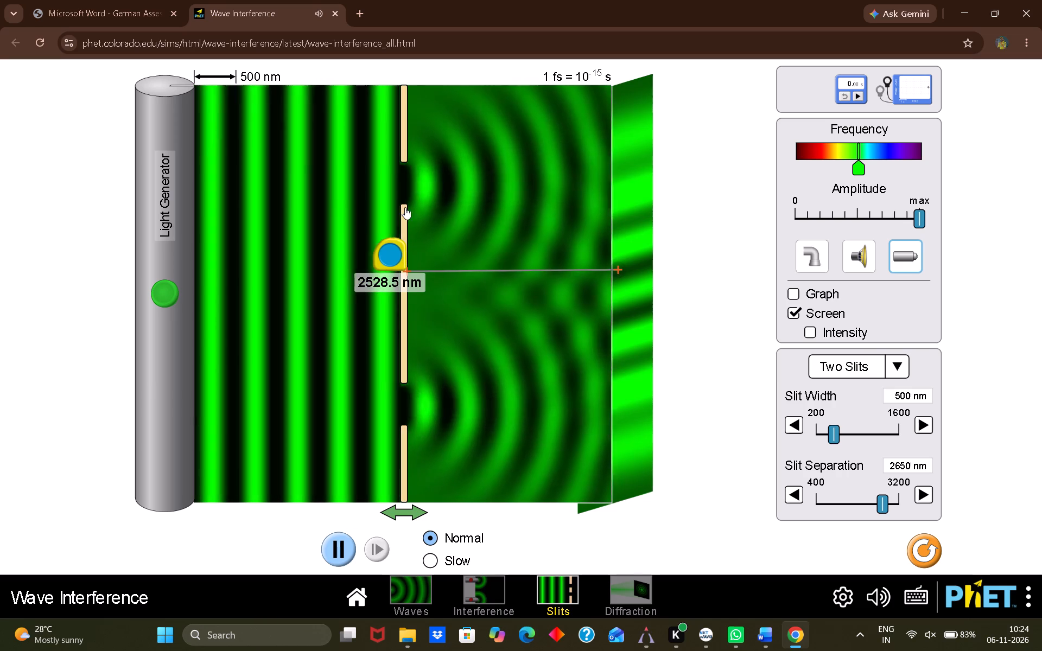
pyautogui.moveTo(619, 269); pyautogui.dragTo(614, 267)
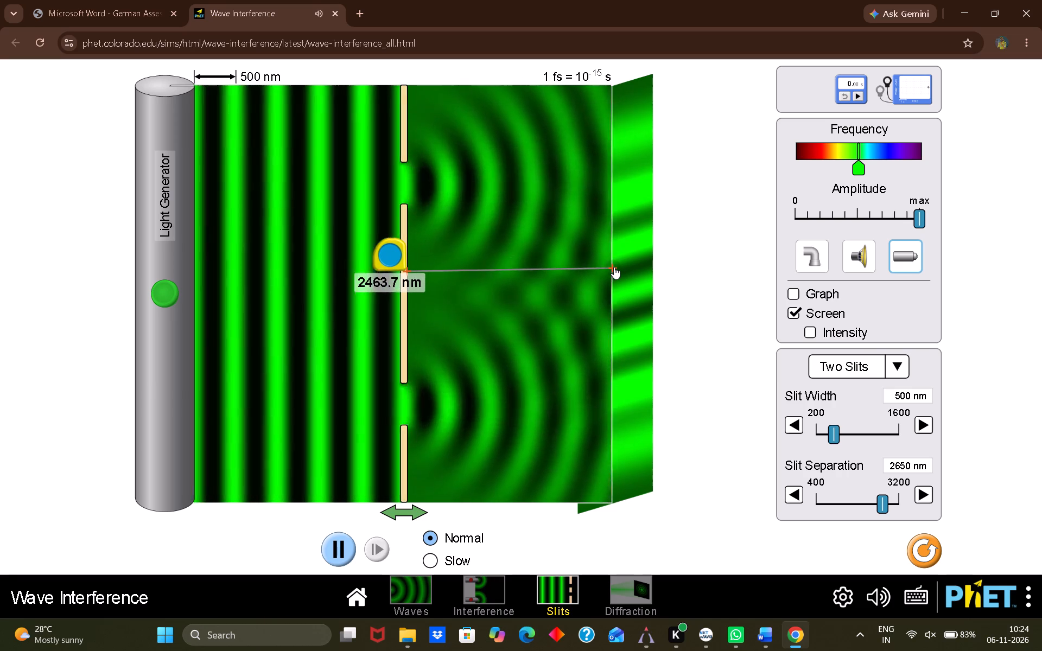
pyautogui.moveTo(614, 267); pyautogui.dragTo(613, 272)
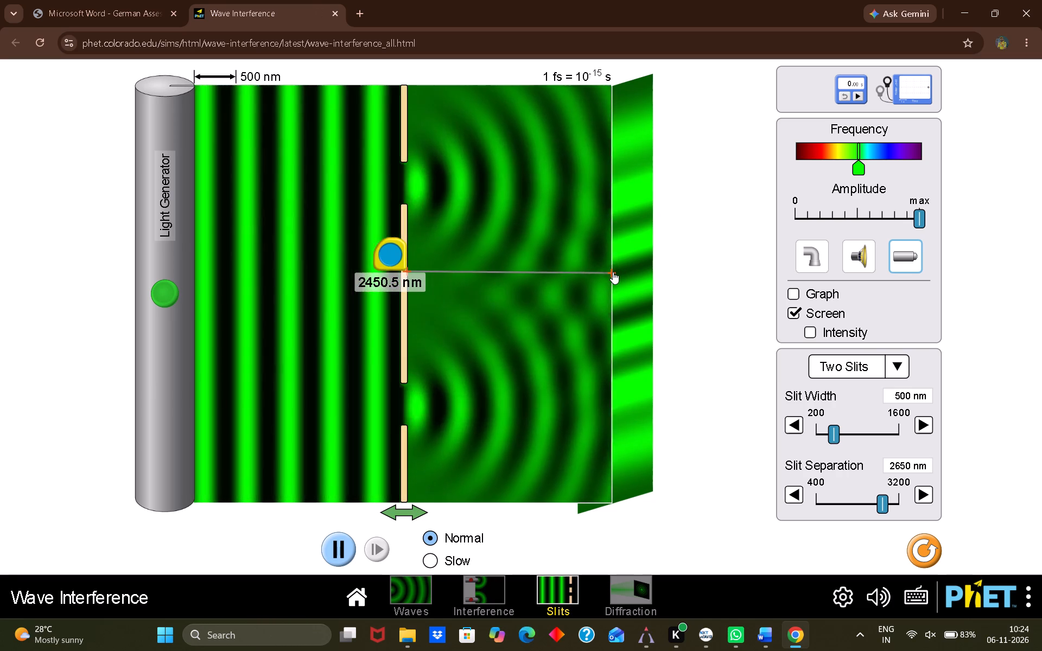
pyautogui.moveTo(613, 272); pyautogui.dragTo(613, 265)
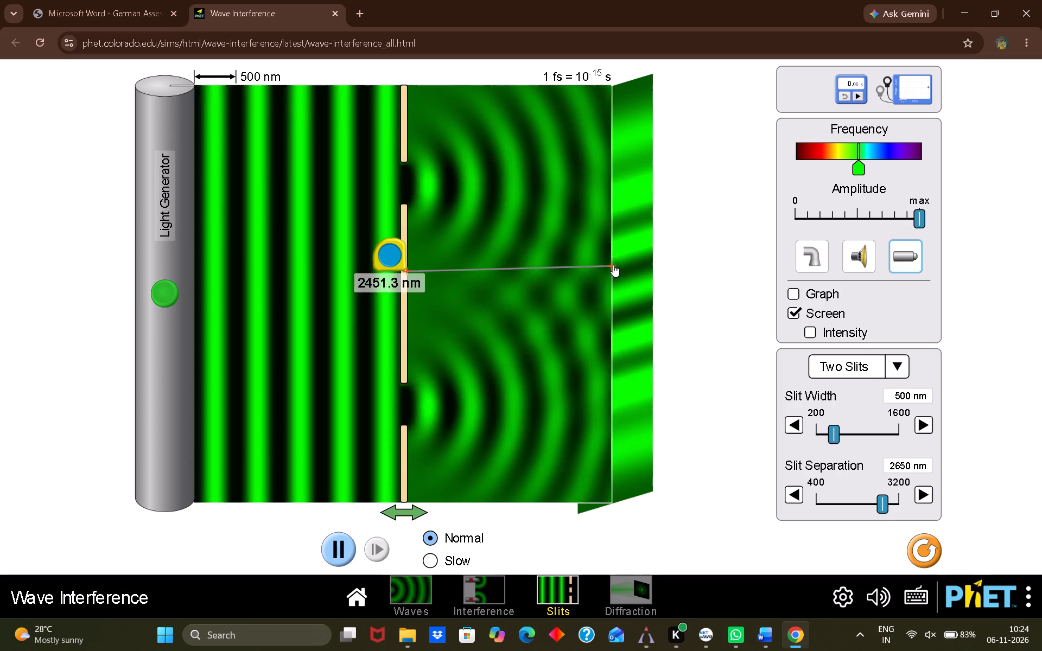
pyautogui.moveTo(613, 265); pyautogui.dragTo(613, 267)
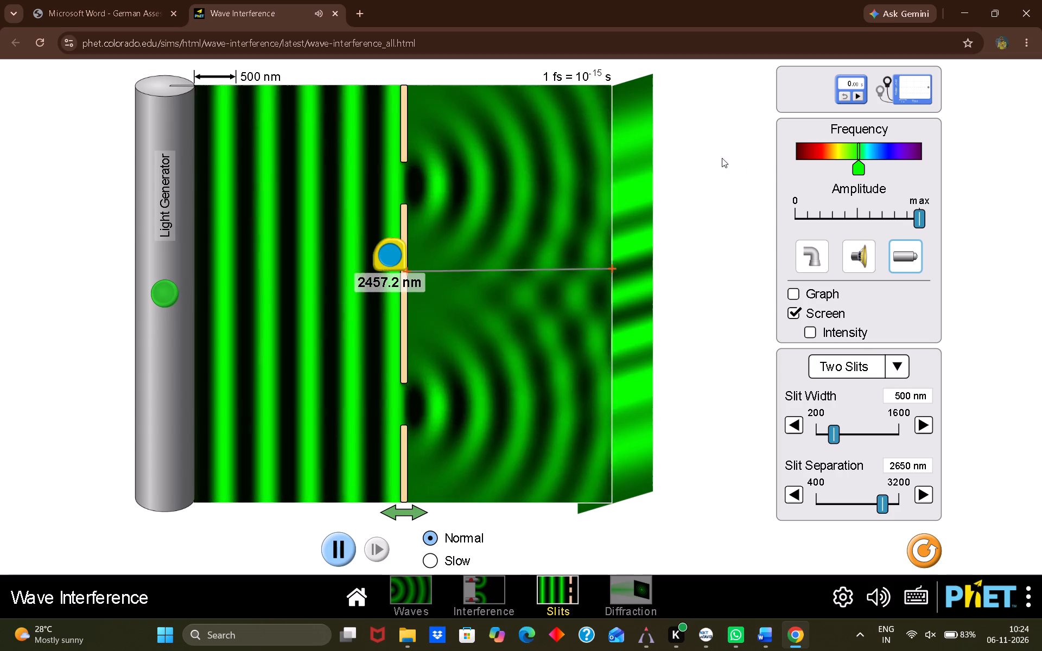
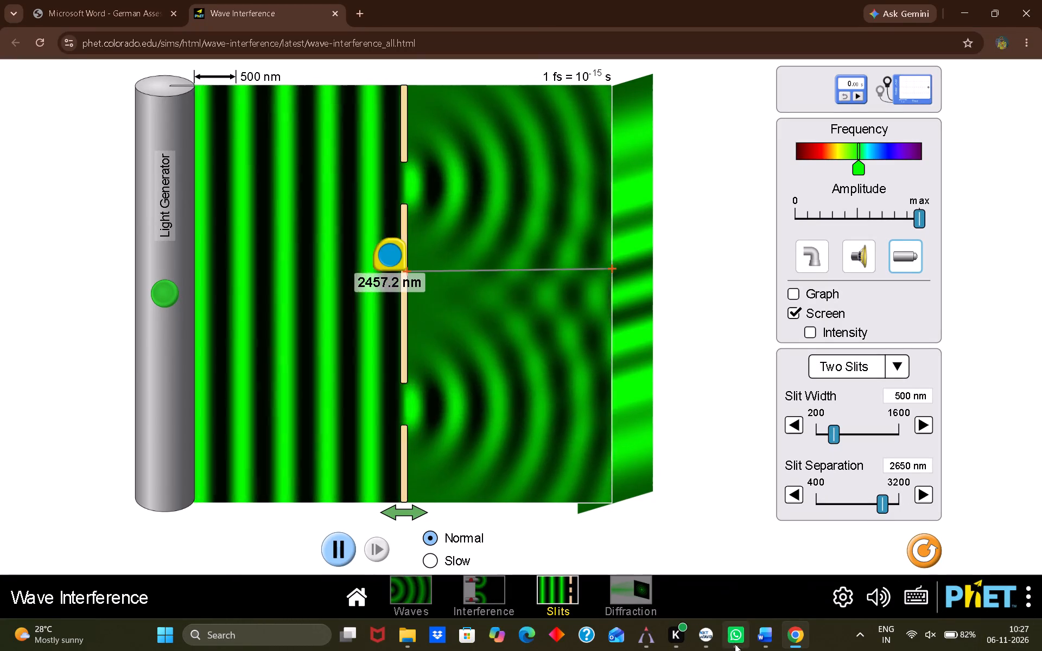
# Switch to the Word lab document and enter 2650 nm as the distance between slits (d) under Data and Observations.
pyautogui.click(769, 640)
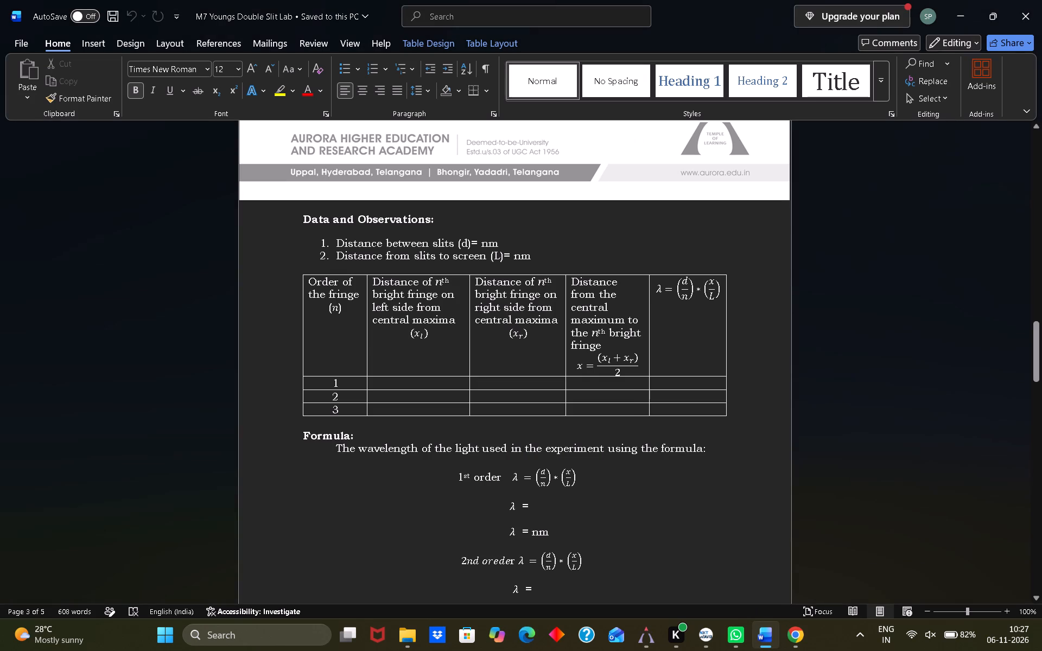
pyautogui.click(480, 246)
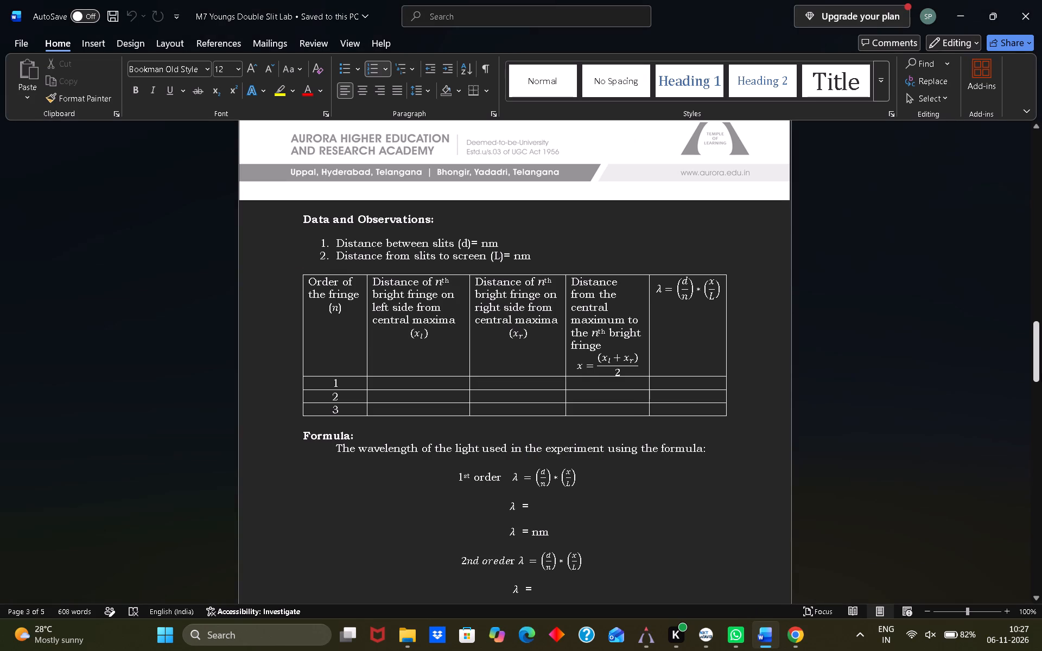
pyautogui.write('2650')
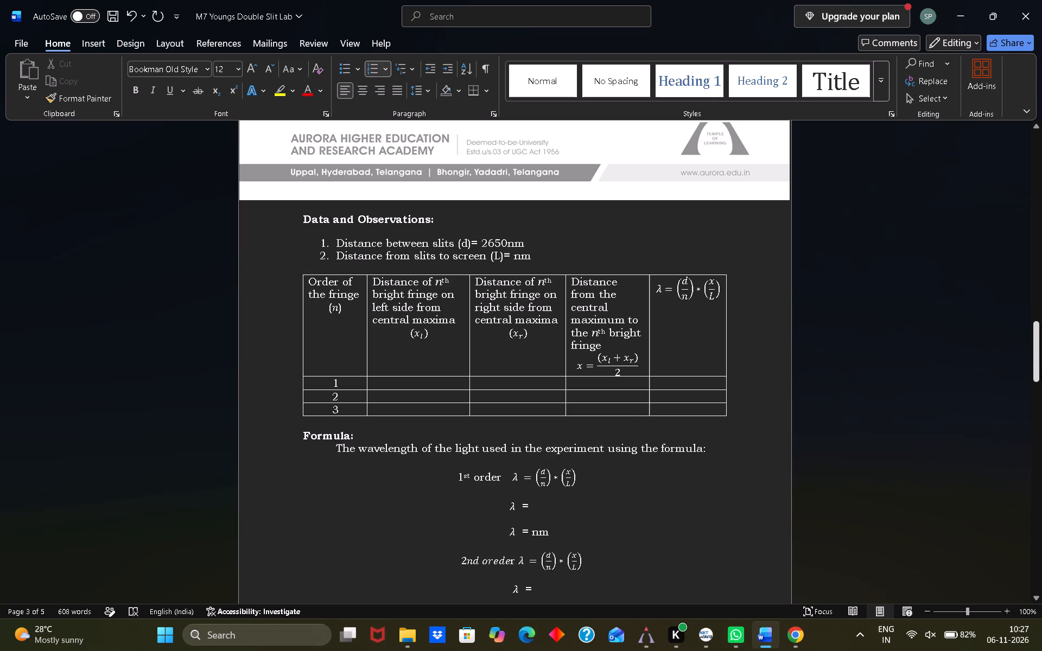
# Start filling in the distance from slits to screen (L) before its nm unit, entering the leading digits 24.
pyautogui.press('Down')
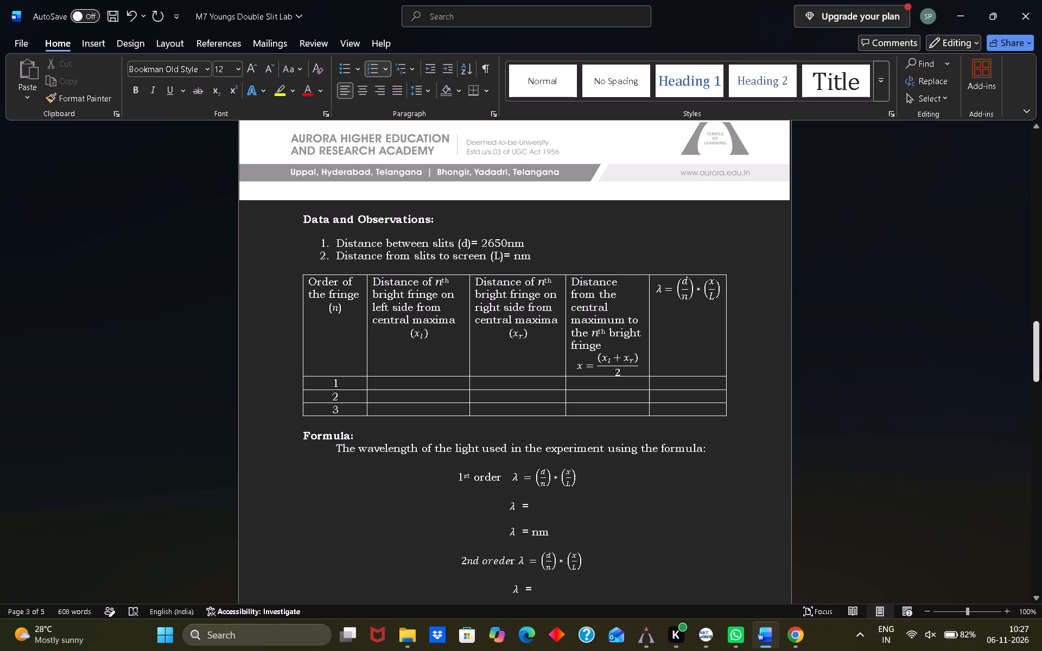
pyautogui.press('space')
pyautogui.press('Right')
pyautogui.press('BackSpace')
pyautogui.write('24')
# Complete the distance from slits to screen (L) under Data and Observations so it reads 2488.4 nm.
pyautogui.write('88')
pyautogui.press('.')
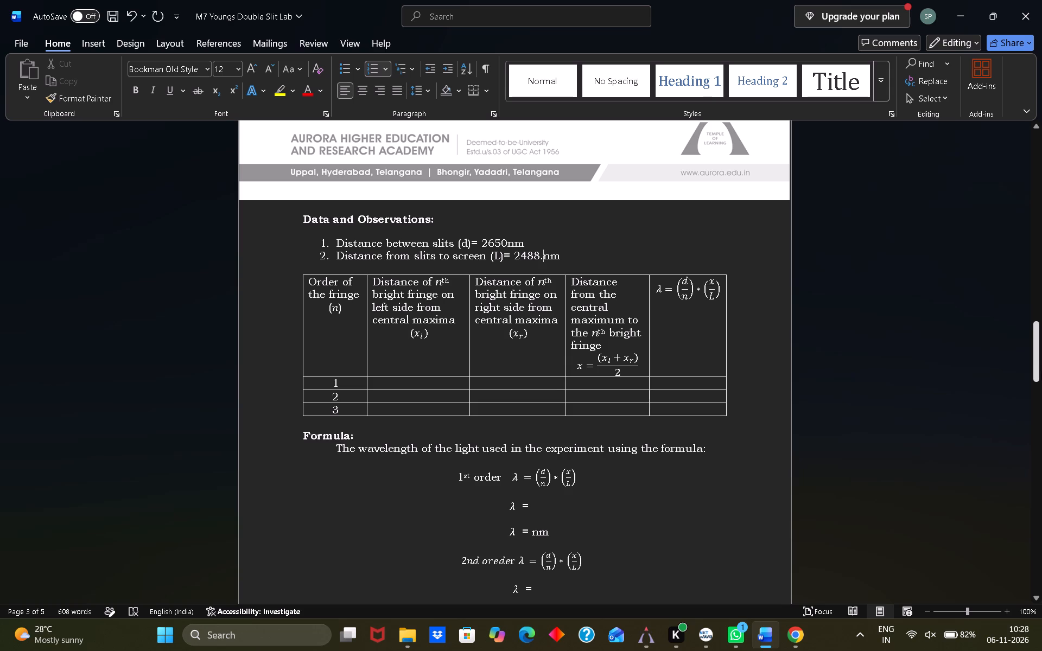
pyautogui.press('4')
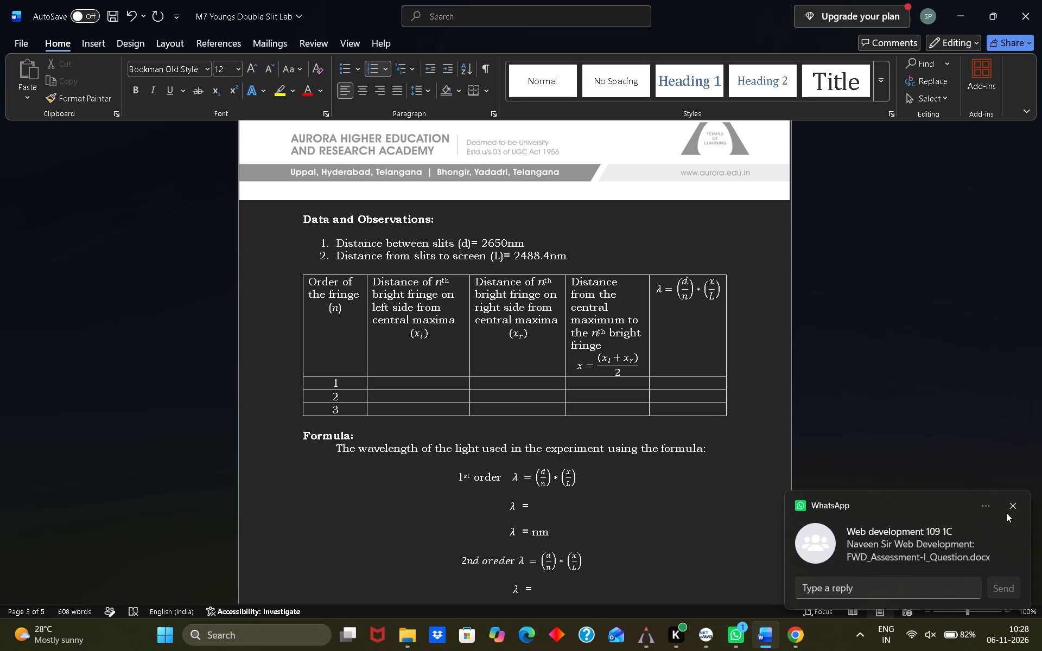
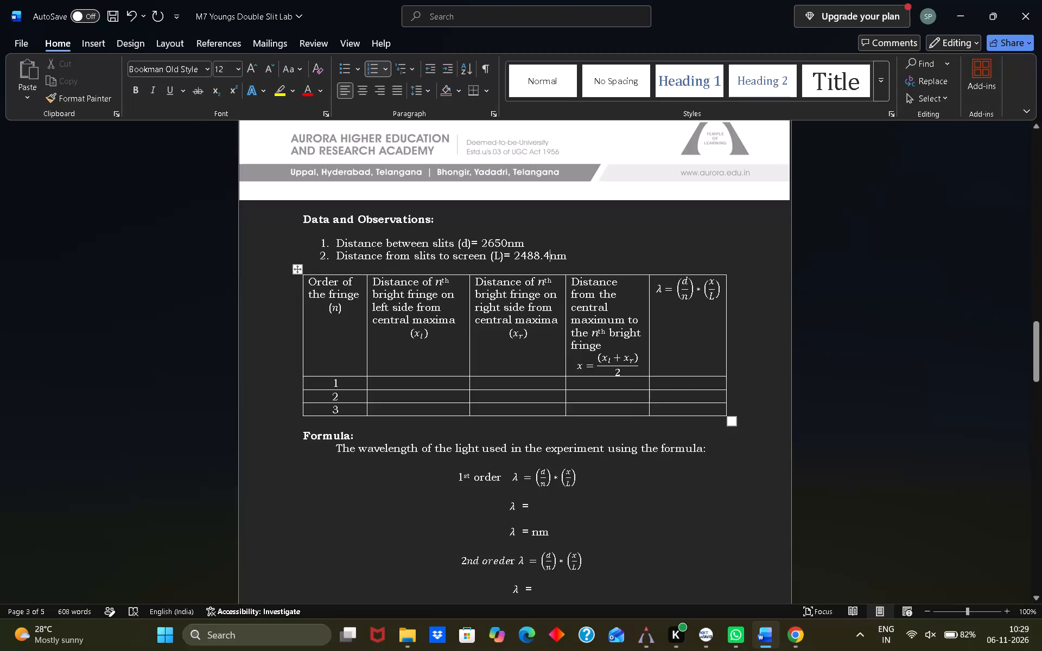
# Fill the first-order row of the observations table with 565.3 for x_l, 594.2 for x_r and 579.75 for x.
pyautogui.click(440, 387)
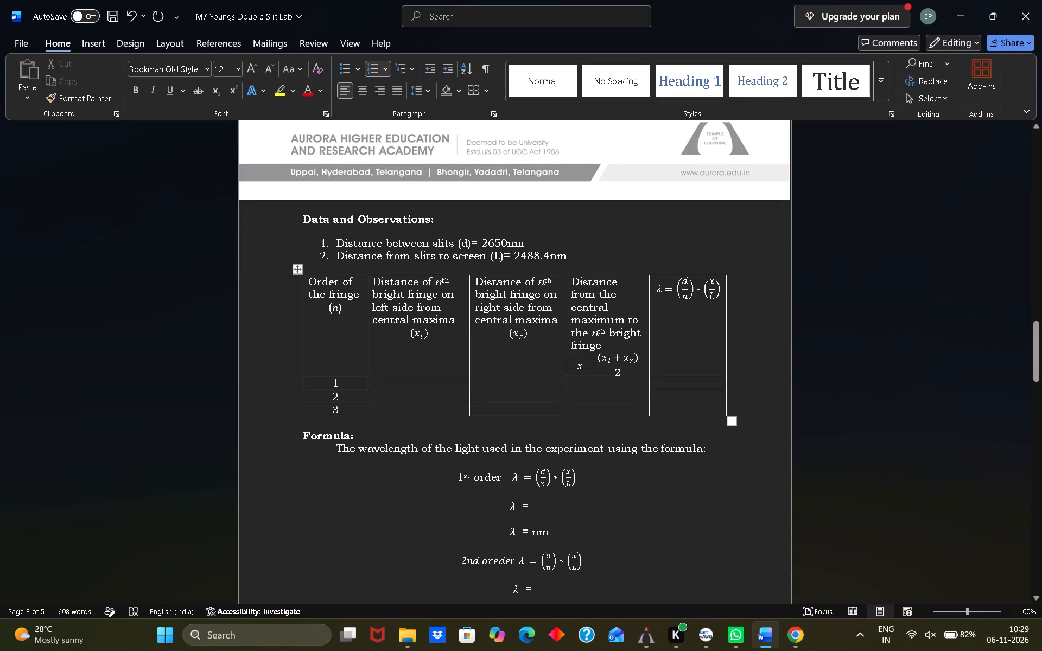
pyautogui.click(440, 387)
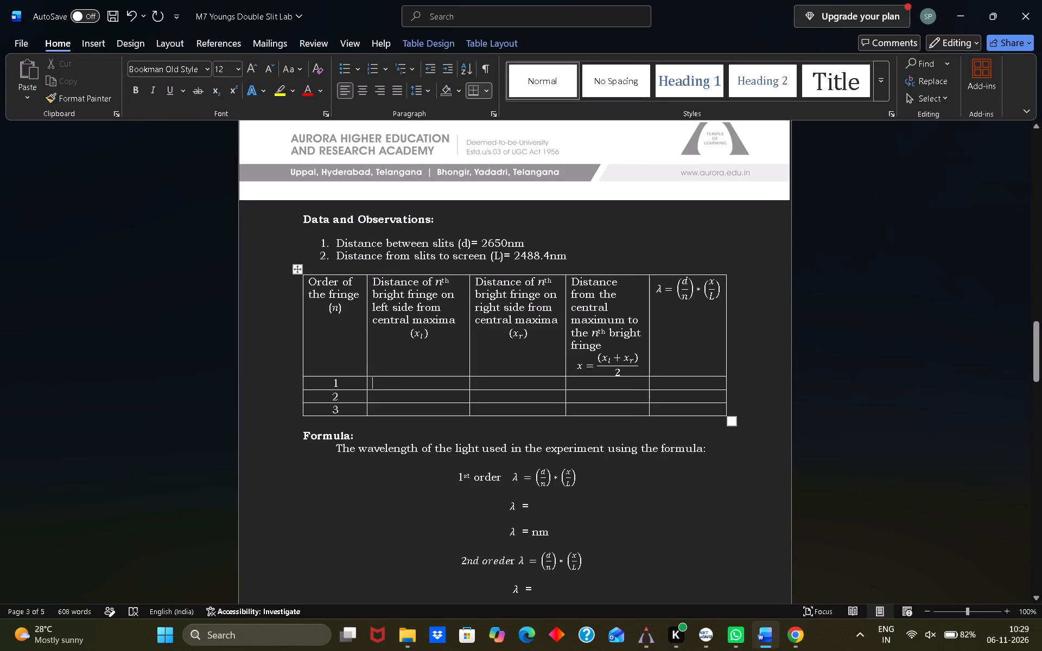
pyautogui.write('565')
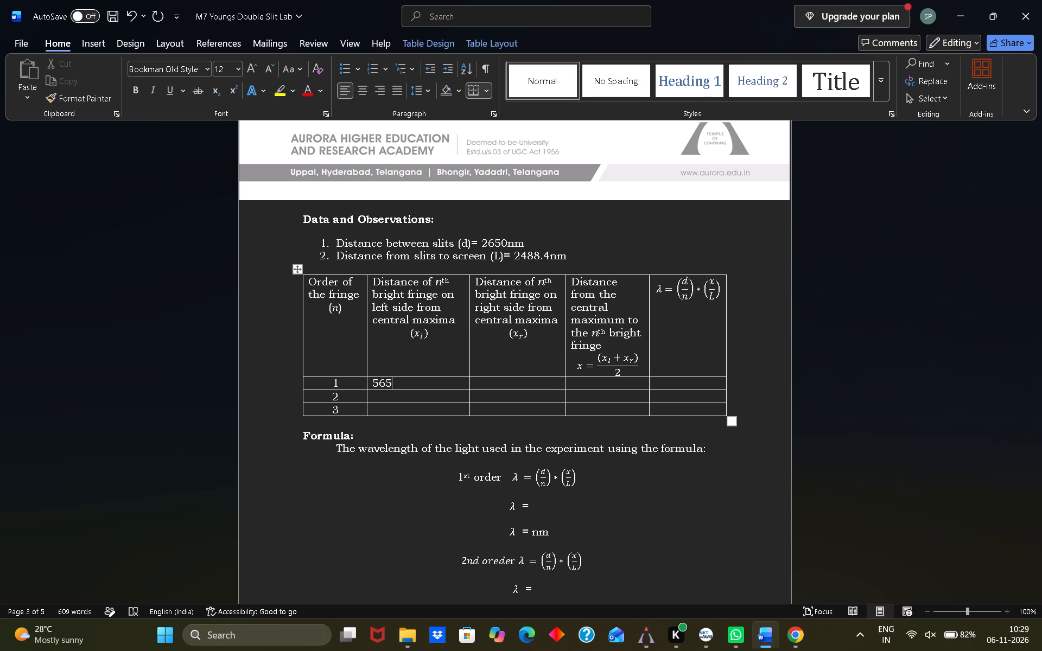
pyautogui.write('.3')
pyautogui.click(493, 382)
pyautogui.press('space')
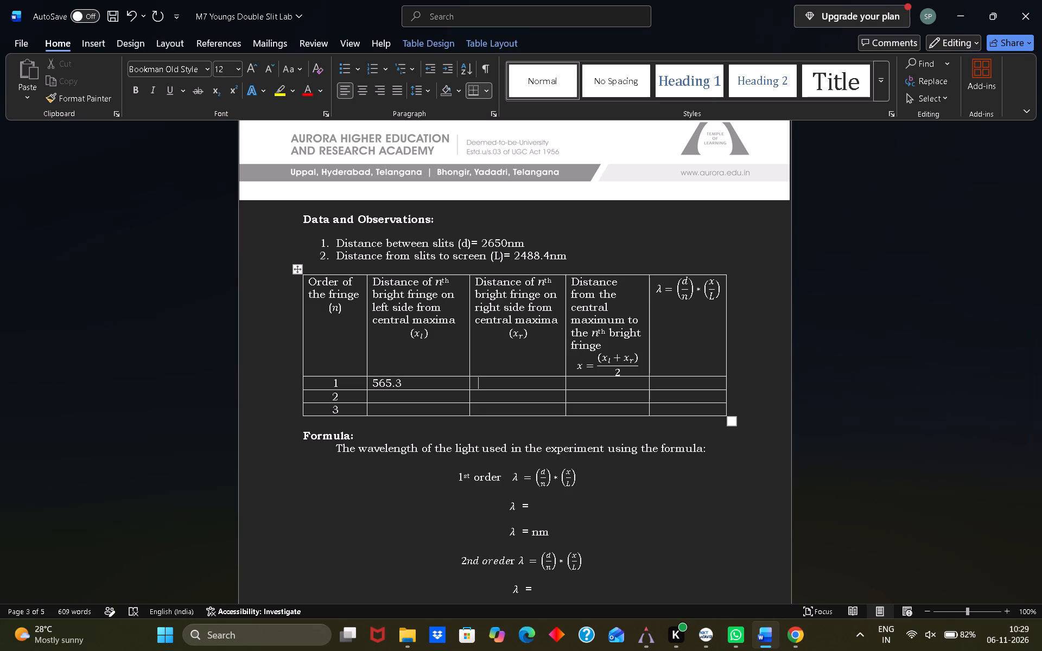
pyautogui.press('5')
pyautogui.write('94')
pyautogui.press('.')
pyautogui.press('2')
pyautogui.press('Right')
pyautogui.write('579')
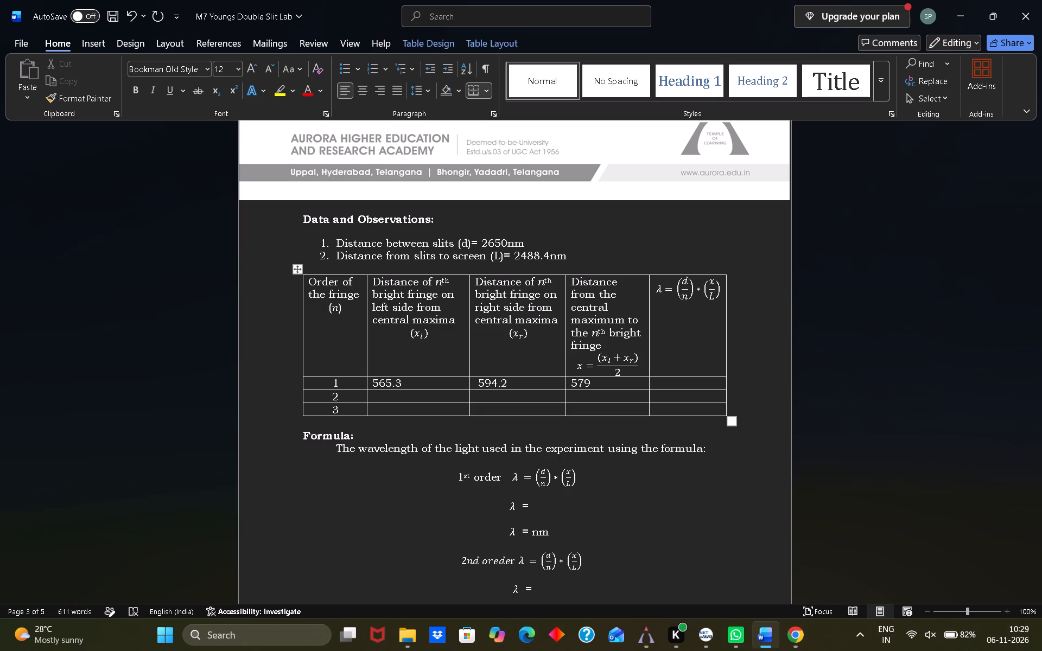
pyautogui.press('.')
pyautogui.write('75')
# Enter the left-side fringe distances x_l in the table: 1195.9 for order 2 and 1826.8 for order 3.
pyautogui.press('Right')
pyautogui.press('Right')
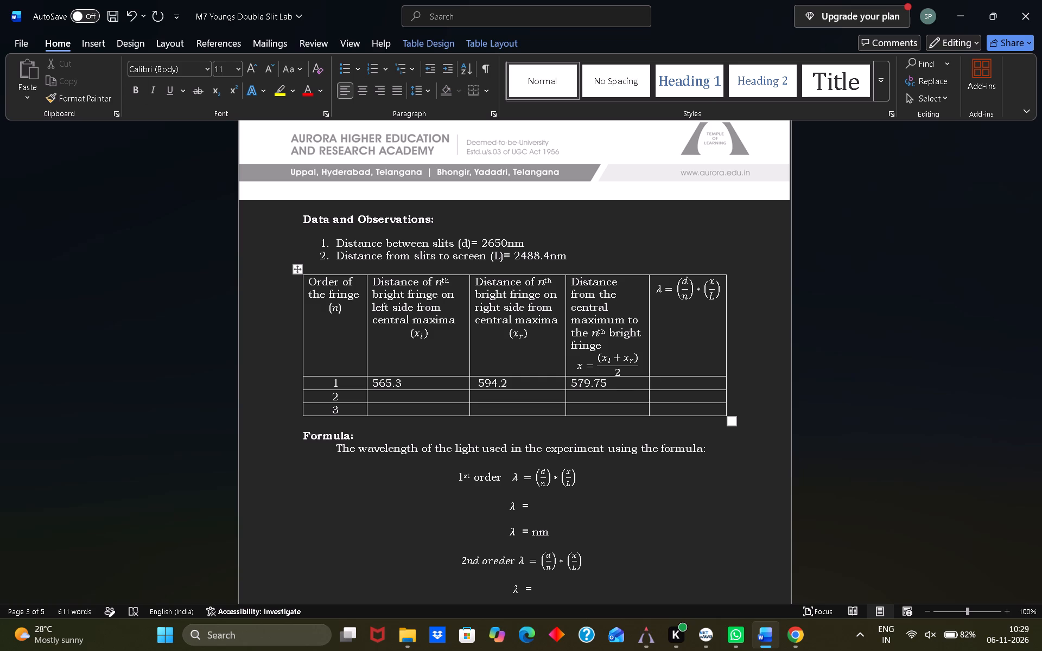
pyautogui.press('Left')
pyautogui.press('Left')
pyautogui.press('Left')
pyautogui.press('Left')
pyautogui.press('Left')
pyautogui.press('Left')
pyautogui.press('Left')
pyautogui.press('Left')
pyautogui.press('Left')
pyautogui.press('Left')
pyautogui.press('Left')
pyautogui.press('Left')
pyautogui.press('Left')
pyautogui.press('Left')
pyautogui.press('Left')
pyautogui.press('Left')
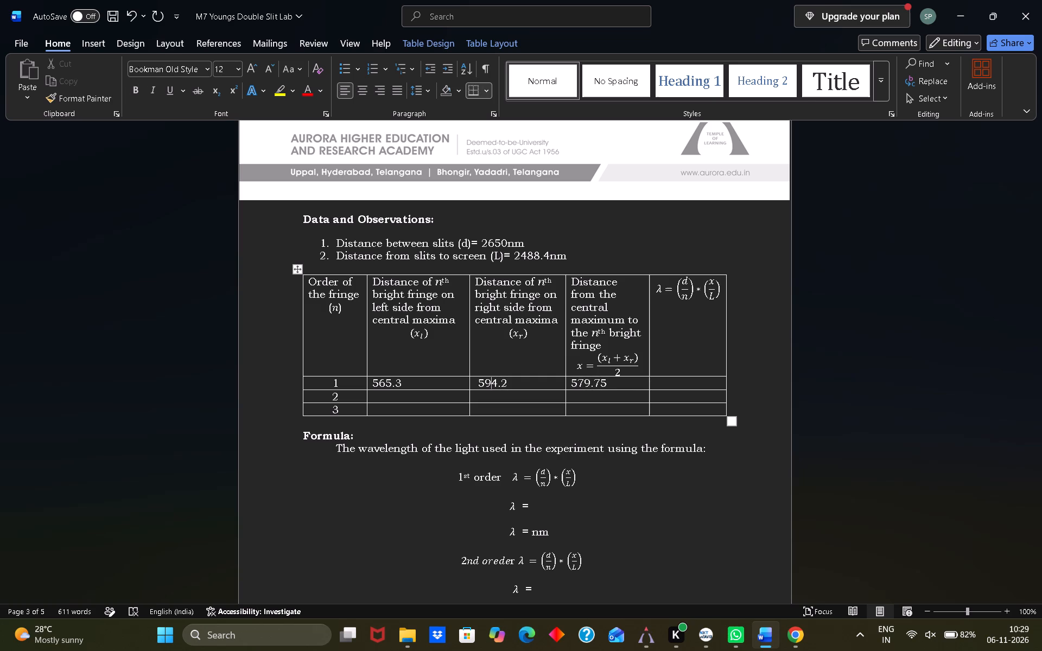
pyautogui.press('Left')
pyautogui.press('Left')
pyautogui.press('Left')
pyautogui.press('Left')
pyautogui.press('Left')
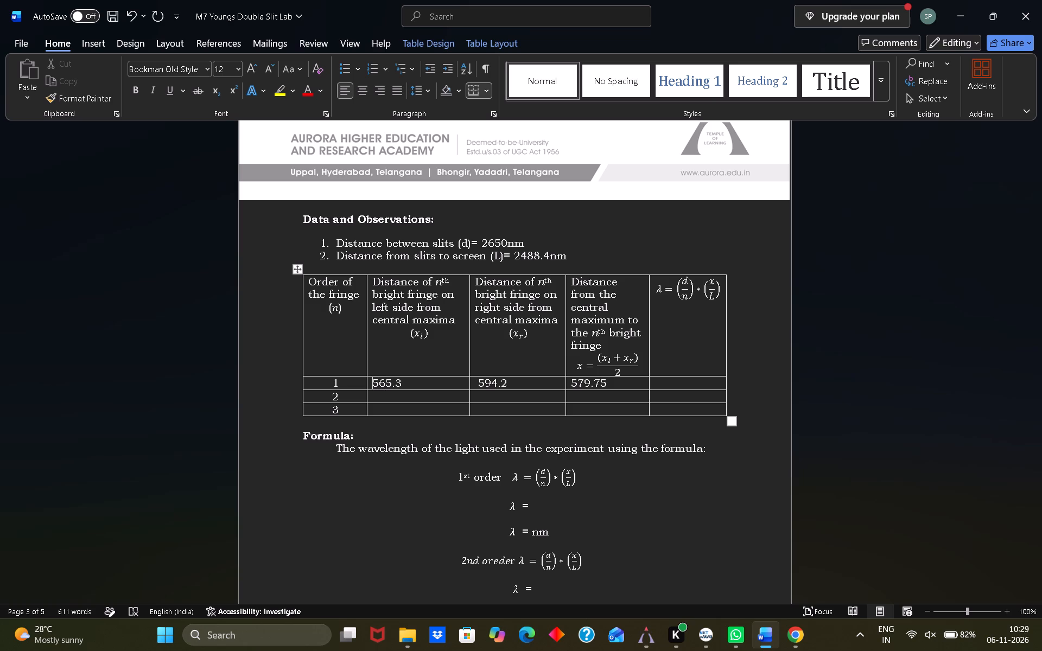
pyautogui.press('Left')
pyautogui.press('Down')
pyautogui.press('Right')
pyautogui.write('11195')
pyautogui.press('BackSpace')
pyautogui.press('BackSpace')
pyautogui.press('BackSpace')
pyautogui.write('95')
pyautogui.press('.')
pyautogui.press('9')
pyautogui.press('Down')
pyautogui.write('1826')
pyautogui.write('.8')
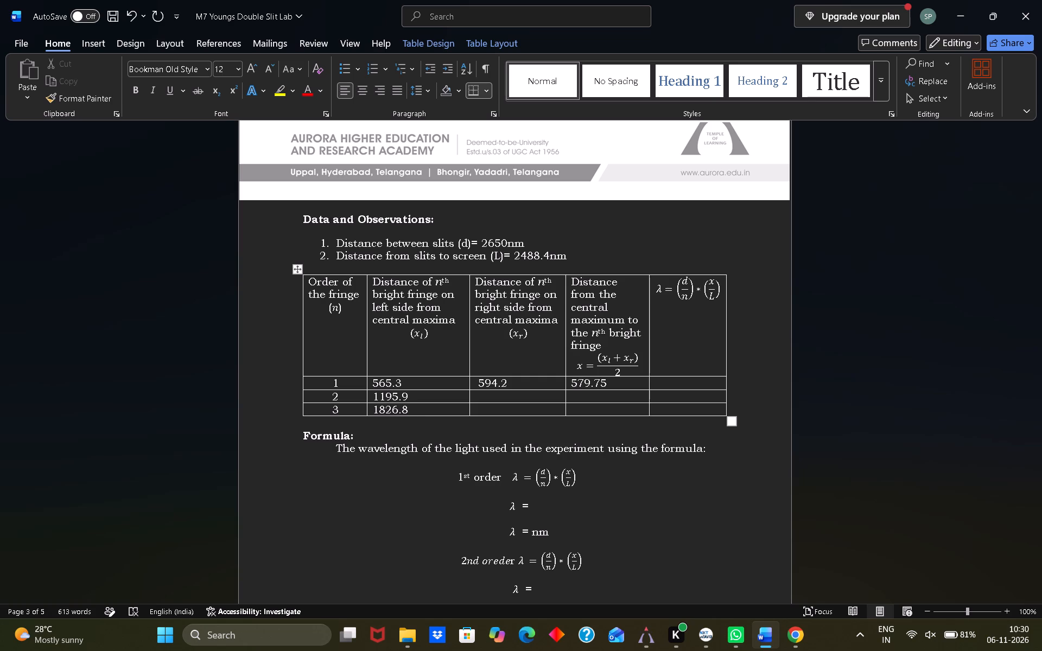
# Enter the right-side fringe distances x_r in the table: 1166.5 for order 2 and 1812.2 for order 3.
pyautogui.press('Right')
pyautogui.press('Up')
pyautogui.write('1166')
pyautogui.write('.5')
pyautogui.press('Down')
pyautogui.write('18')
pyautogui.write('12')
pyautogui.press('.')
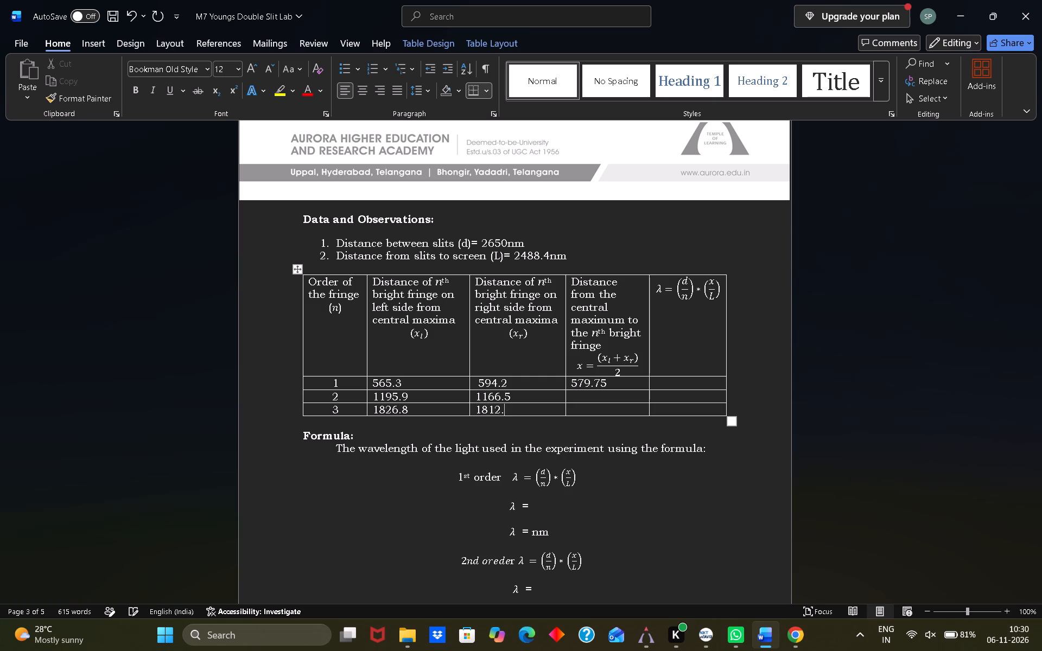
pyautogui.press('2')
# Enter the average distances x from the central maximum: 1181.2 for order 2 and 1819.5 for order 3.
pyautogui.press('Right')
pyautogui.press('Up')
pyautogui.write('1181.')
pyautogui.press('2')
pyautogui.press('Down')
pyautogui.write('1819')
pyautogui.write('.5')
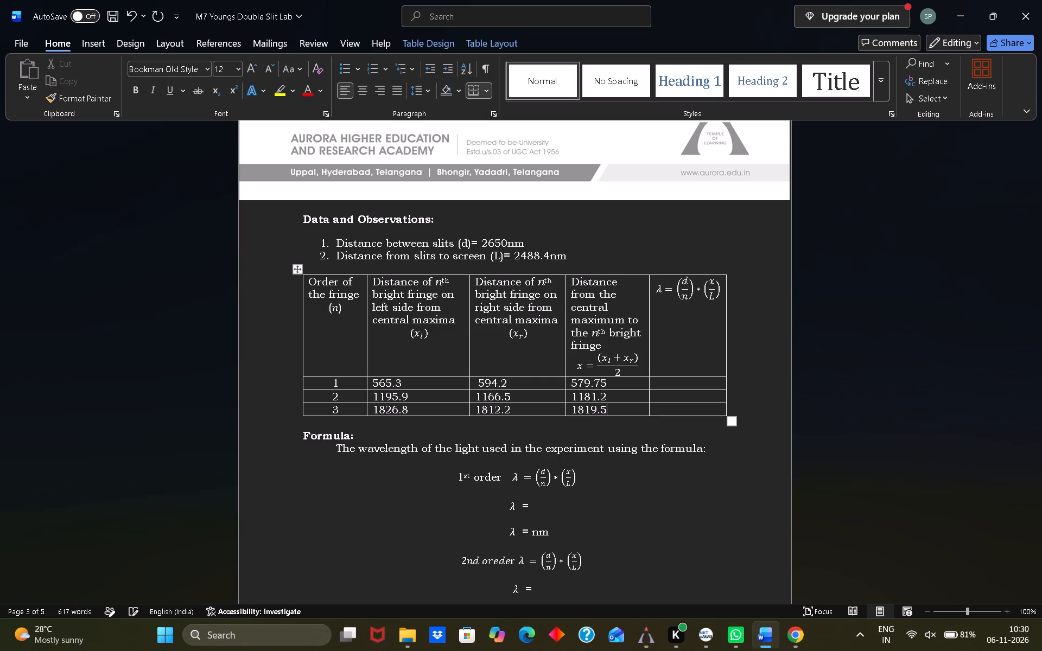
# Enter 617.40nm as the first-order wavelength in the table's λ column.
pyautogui.press('Right')
pyautogui.press('Up')
pyautogui.press('Up')
pyautogui.write('617')
pyautogui.press('.')
pyautogui.write('40')
pyautogui.write('nm')
# Enter the remaining wavelengths in the table's λ column: 628.95nm for order 2 and 645.89nm for order 3.
pyautogui.press('Down')
pyautogui.write('628')
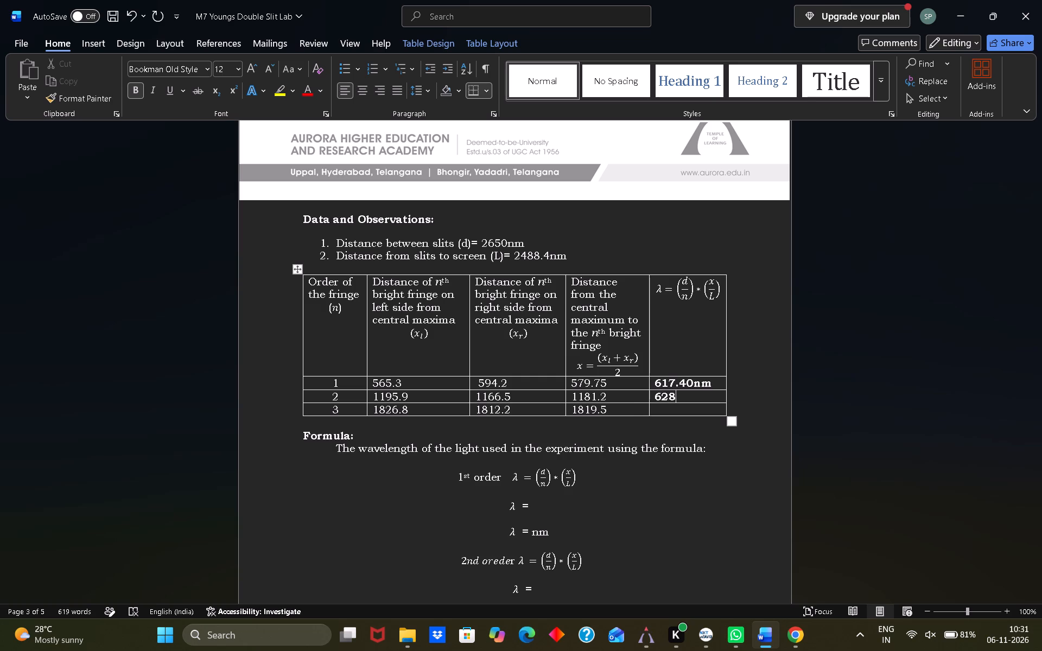
pyautogui.write('.95')
pyautogui.write('nm')
pyautogui.press('Down')
pyautogui.write('644')
pyautogui.press('BackSpace')
pyautogui.press('4')
pyautogui.press('BackSpace')
pyautogui.press('5')
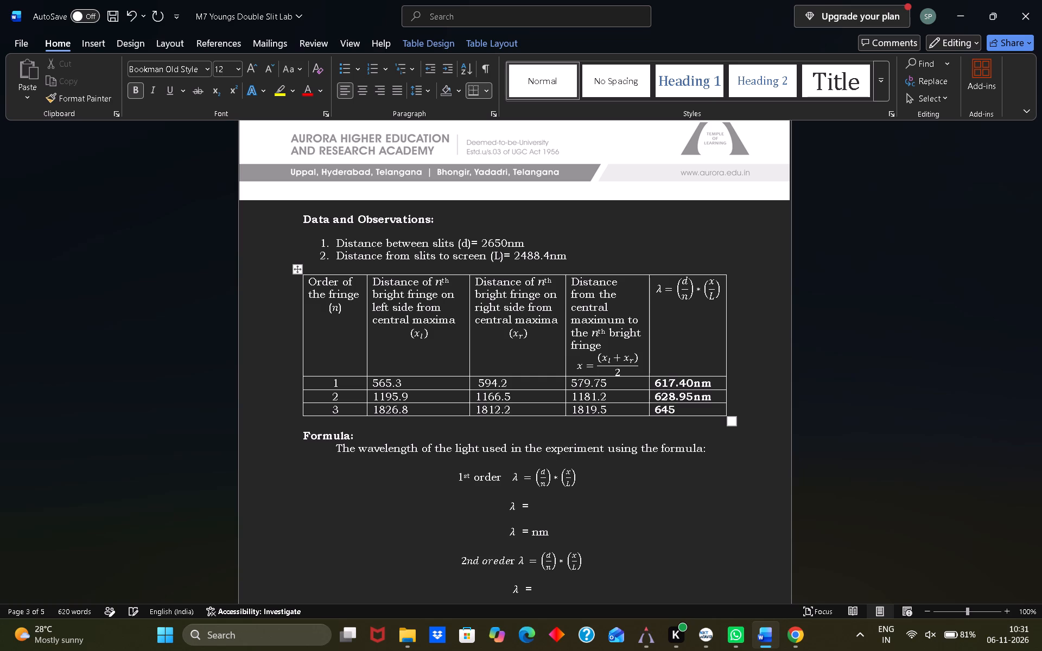
pyautogui.press('.')
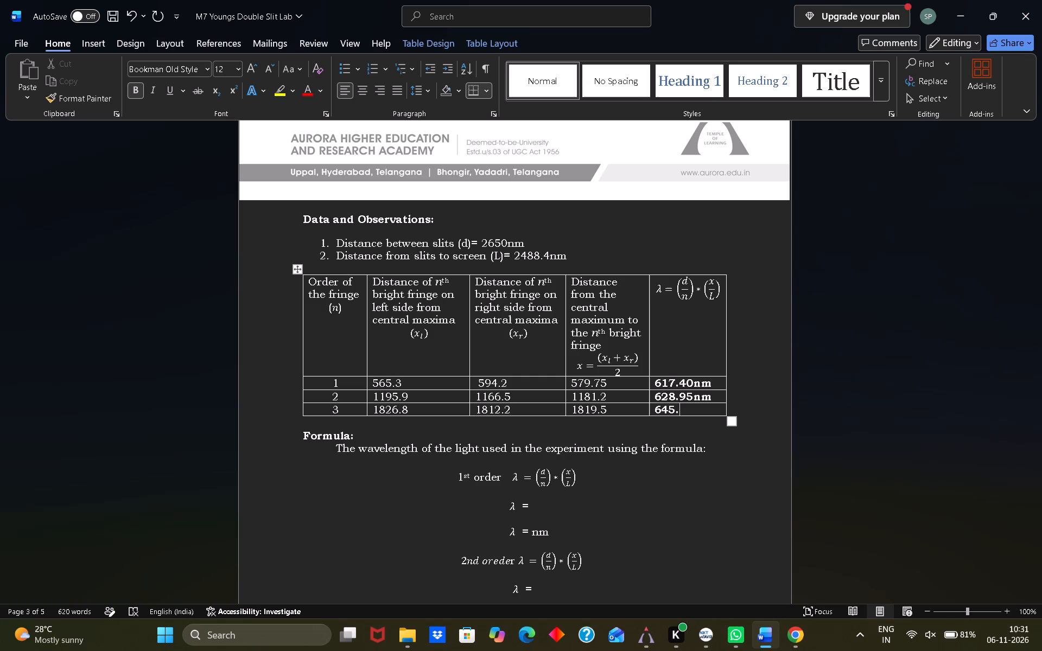
pyautogui.write('89')
pyautogui.write('nm')
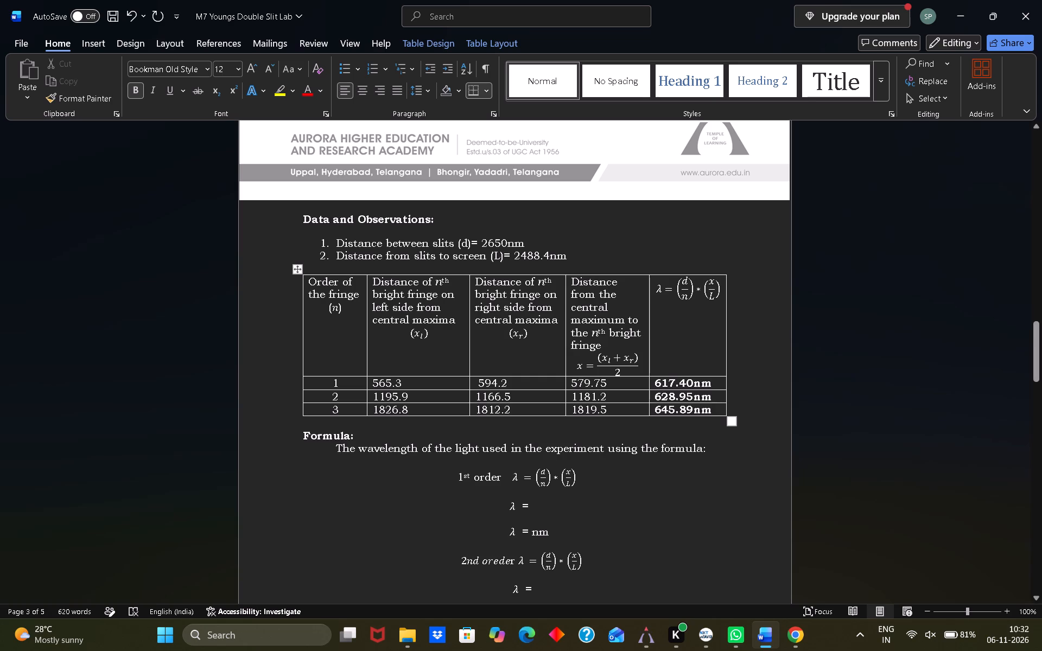
# Review the observation table's values alongside the blank wavelength calculation lines in the Formula section.
pyautogui.scroll(-2, 415, 493)
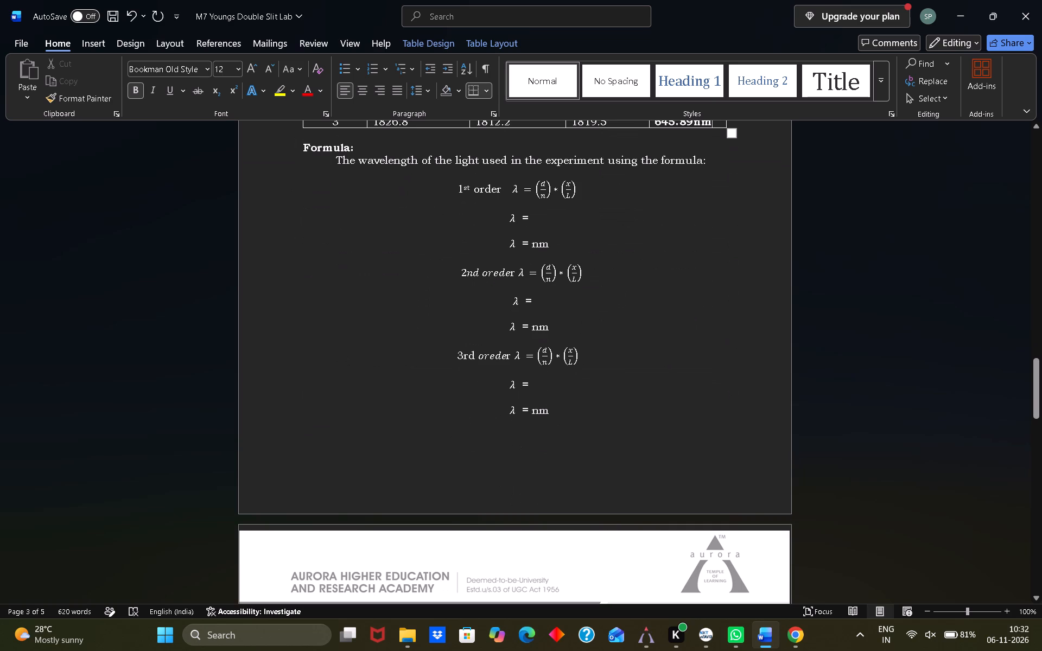
pyautogui.click(415, 493)
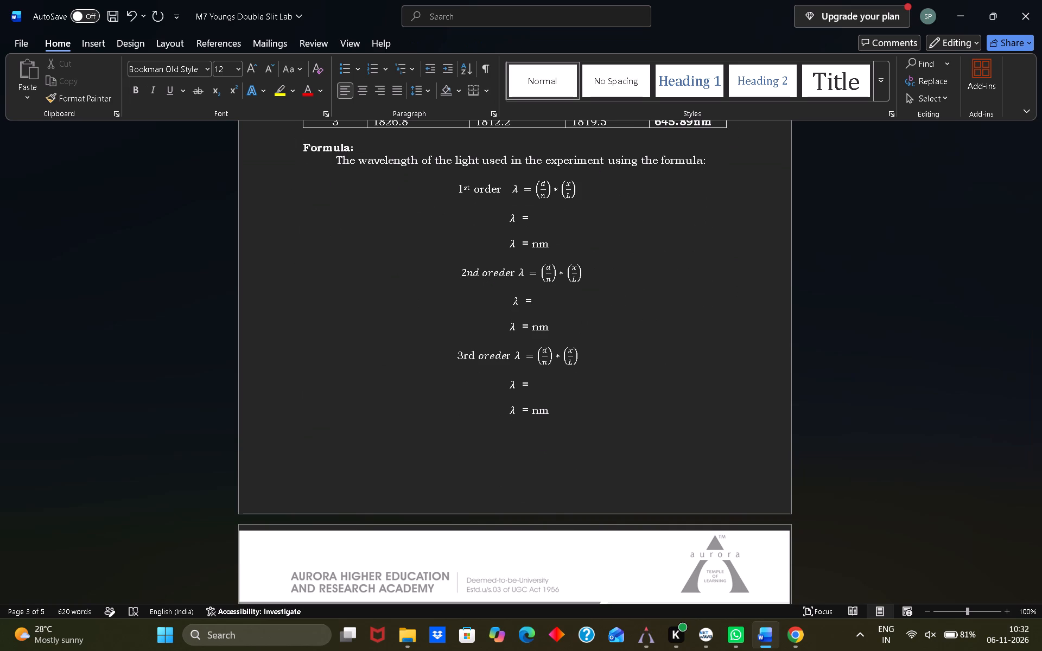
pyautogui.click(535, 213)
pyautogui.scroll(2, 535, 213)
pyautogui.hscroll(1, 535, 213)
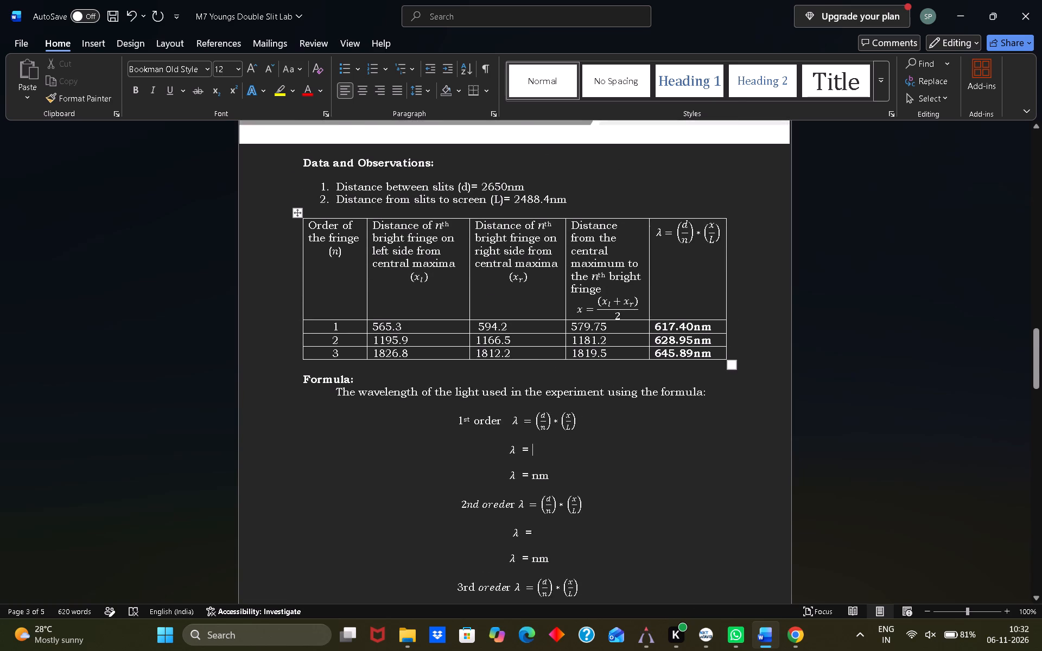
pyautogui.hscroll(1, 535, 213)
pyautogui.scroll(-2, 535, 213)
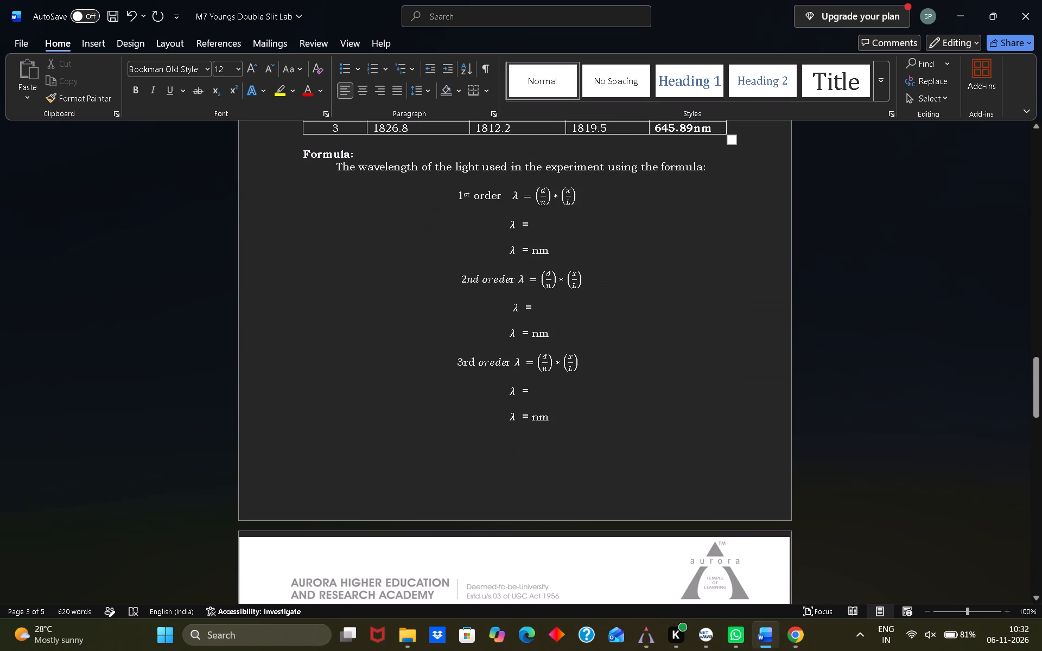
pyautogui.scroll(3, 535, 213)
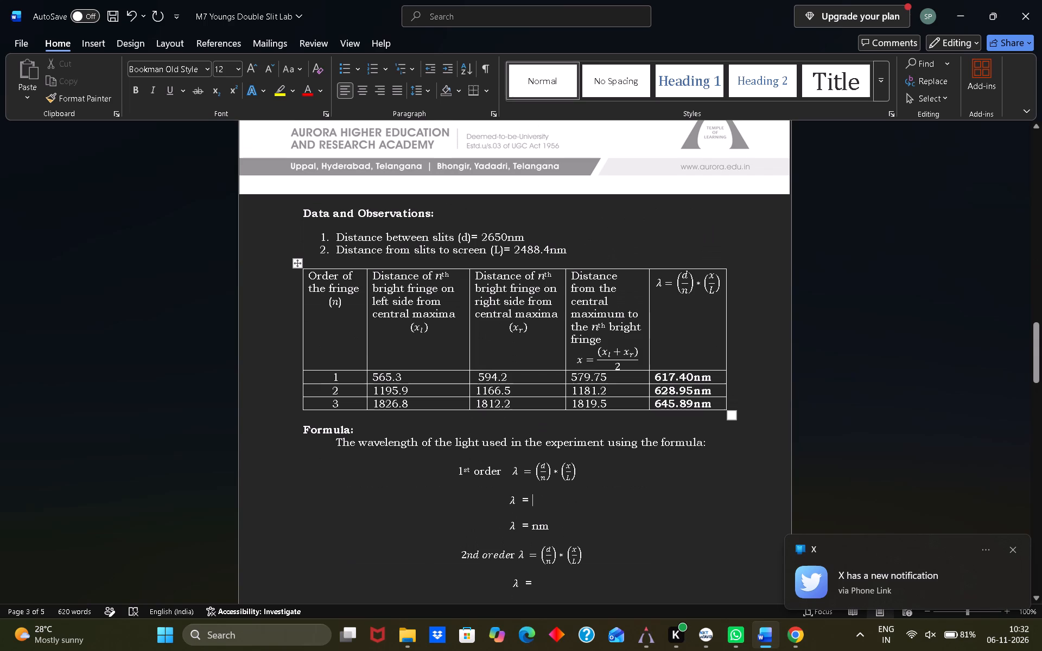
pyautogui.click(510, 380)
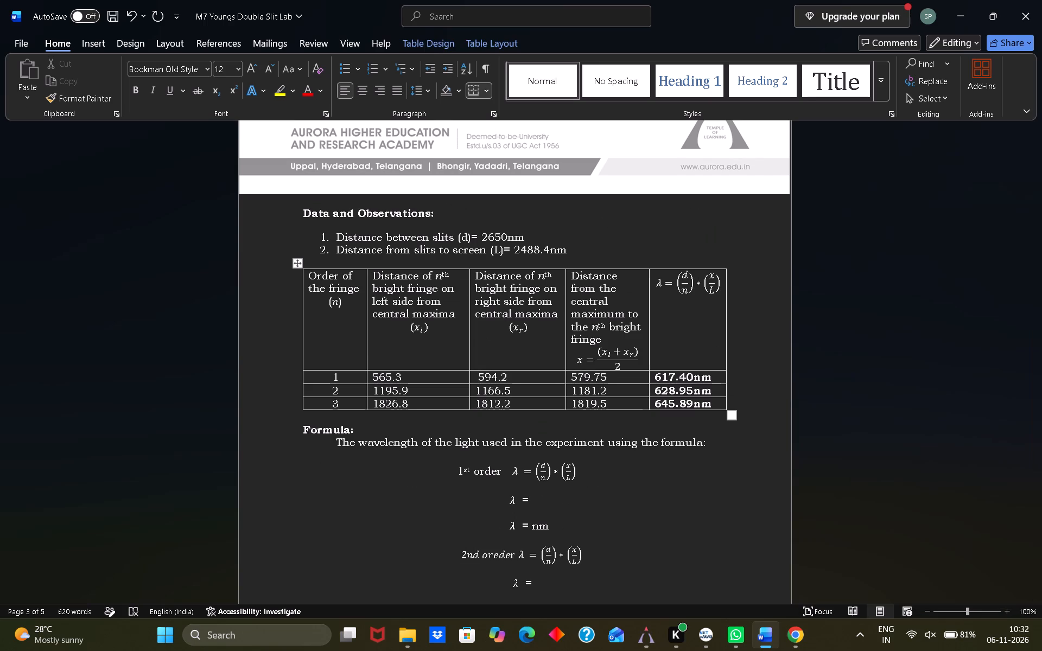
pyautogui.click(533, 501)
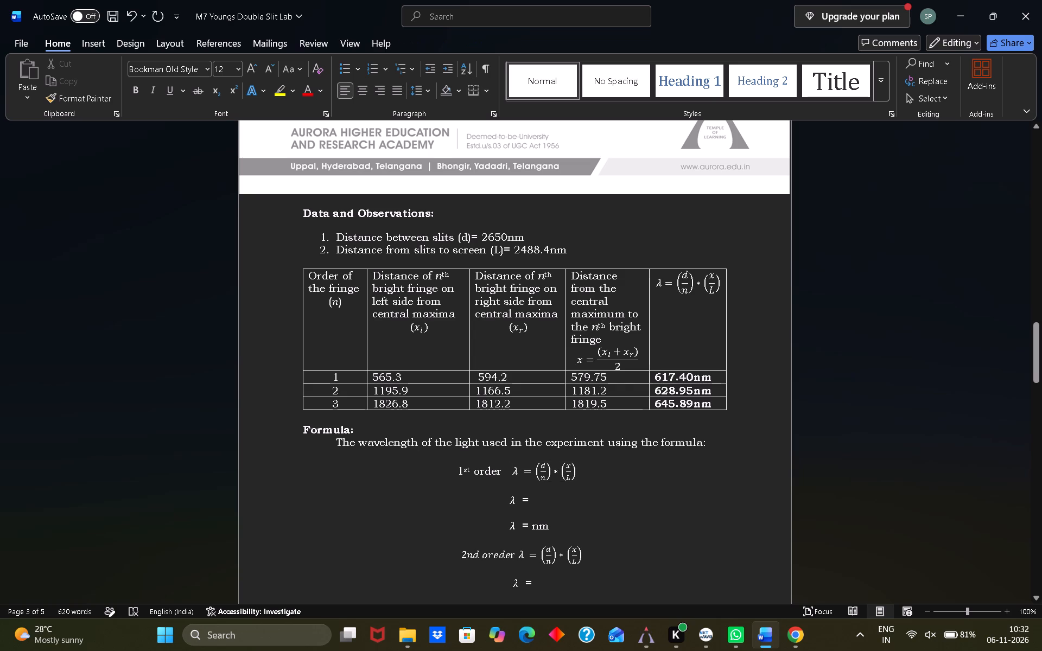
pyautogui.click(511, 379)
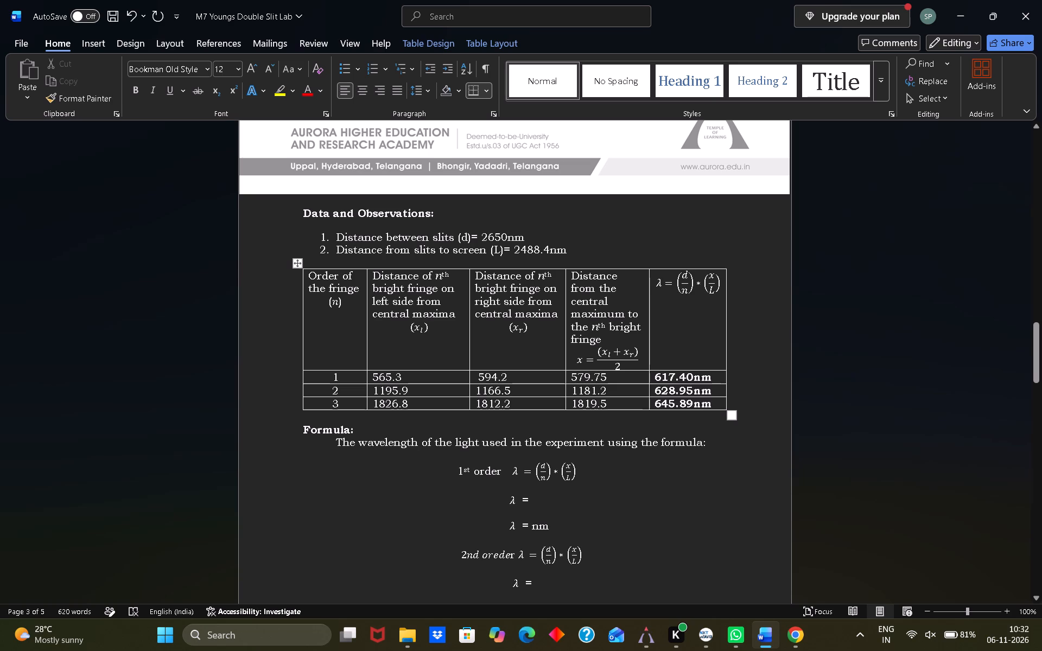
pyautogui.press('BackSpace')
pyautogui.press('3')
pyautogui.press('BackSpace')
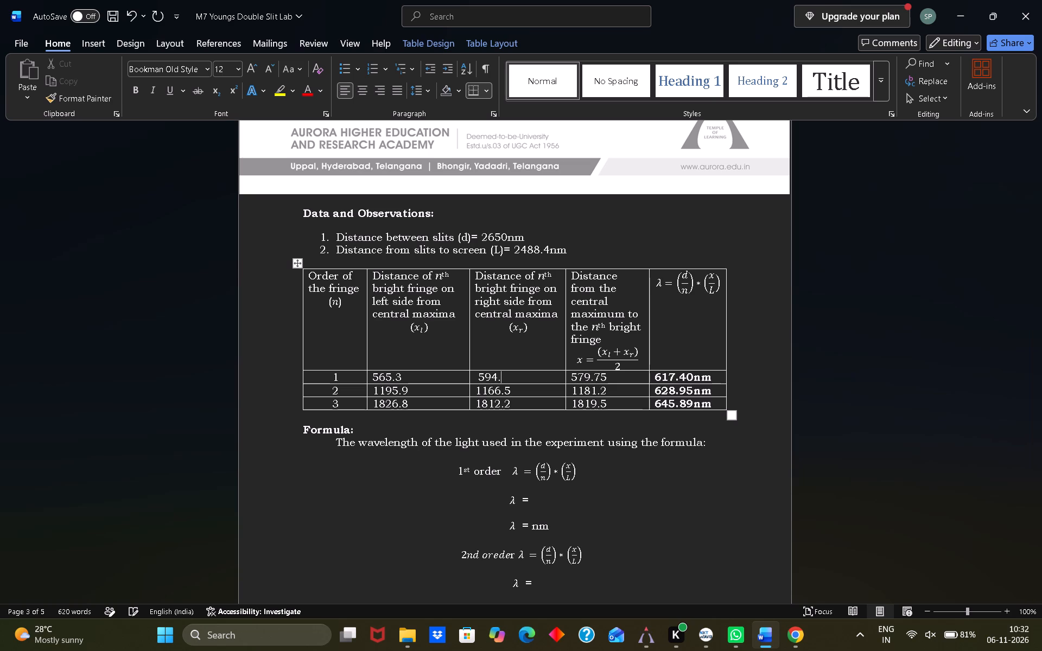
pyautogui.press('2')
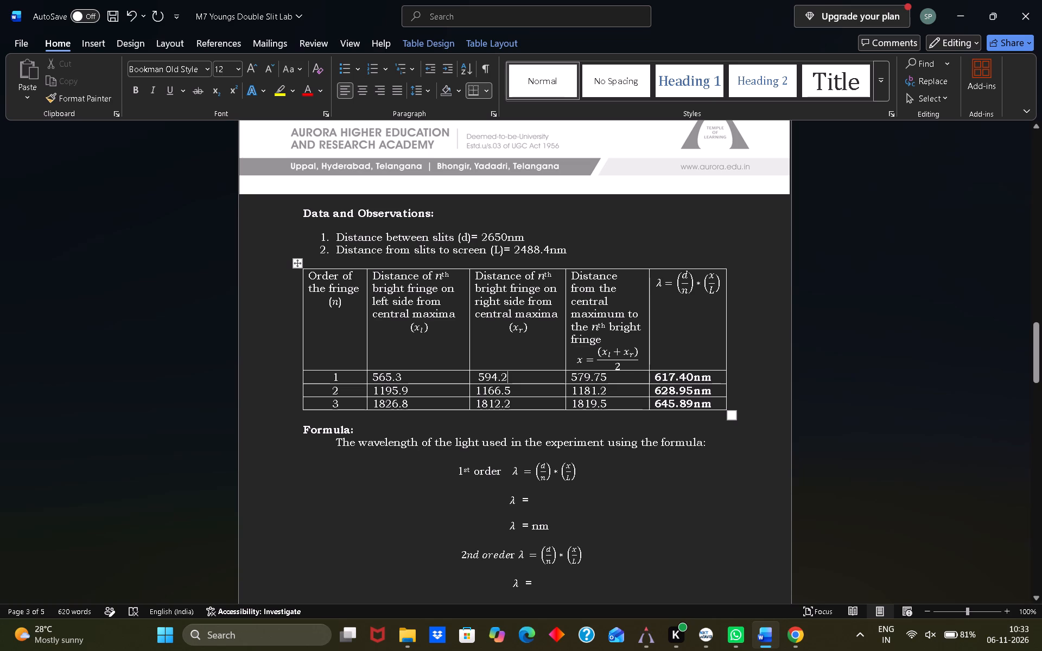
# Fill in the first-order λ substitution line under Formula, starting with (2650/1) x (579.75/.
pyautogui.scroll(-1, 531, 382)
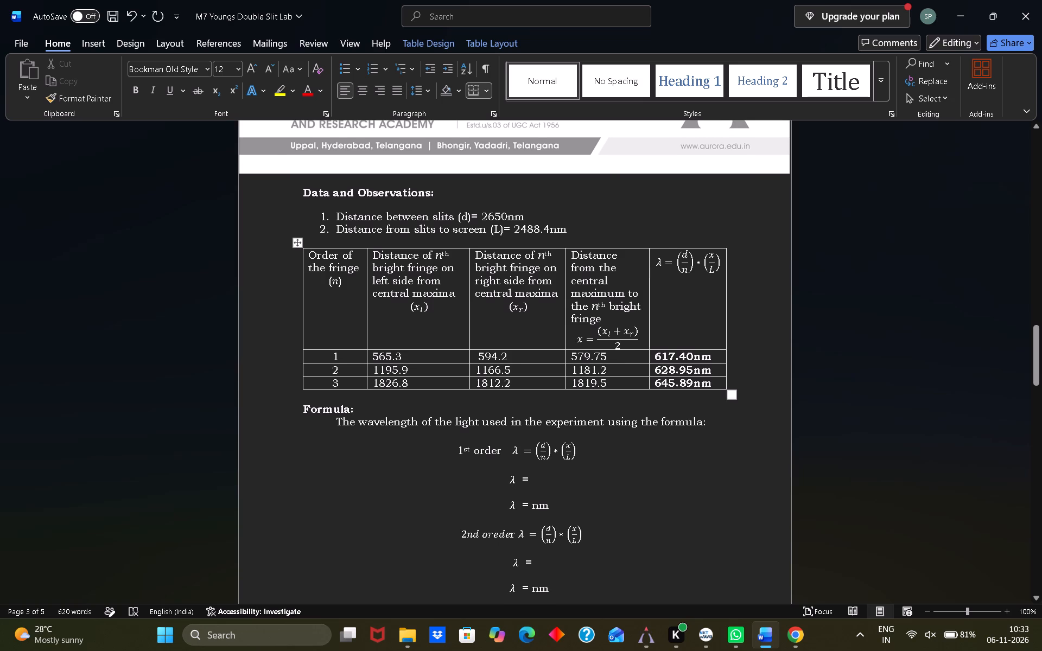
pyautogui.scroll(-3, 531, 382)
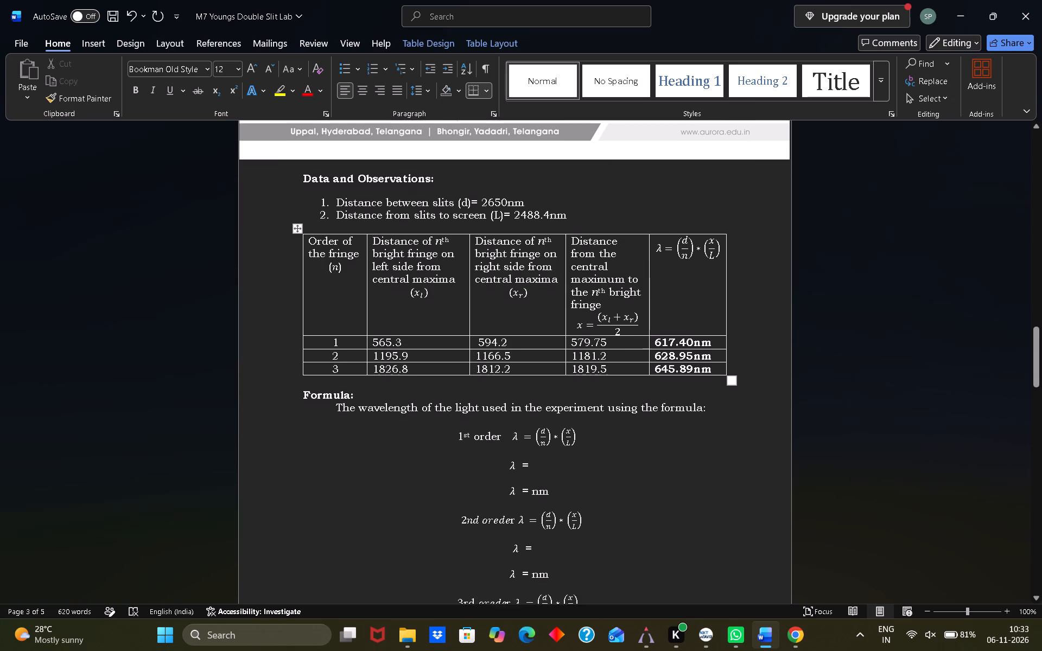
pyautogui.scroll(-1, 531, 382)
pyautogui.click(531, 382)
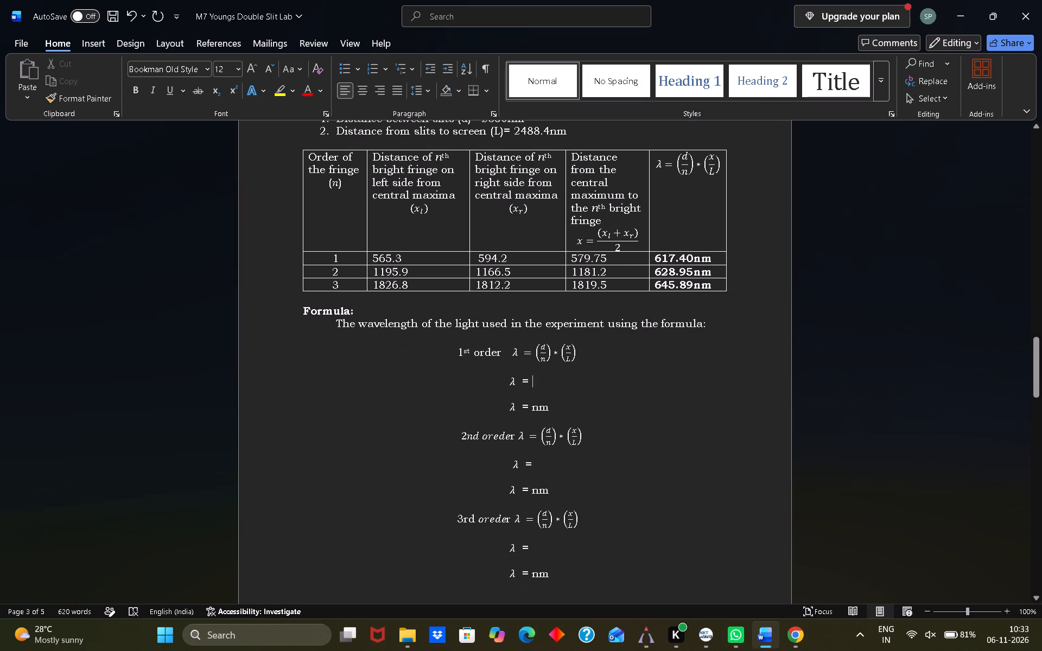
pyautogui.hotkey('shift', '(')
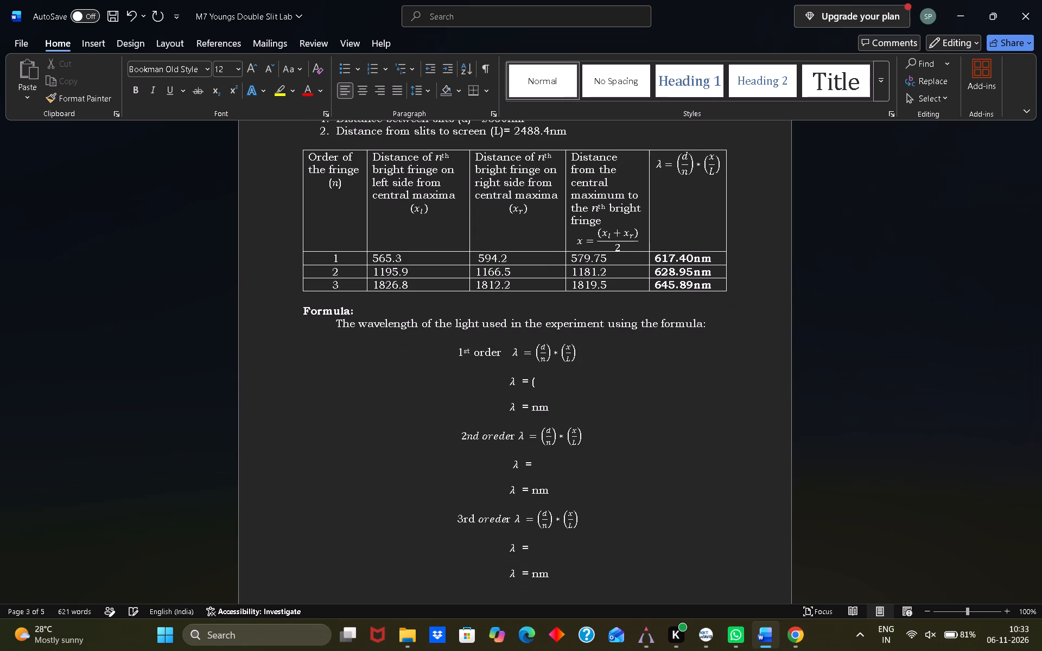
pyautogui.press('2')
pyautogui.write('650')
pyautogui.press('/')
pyautogui.press('1')
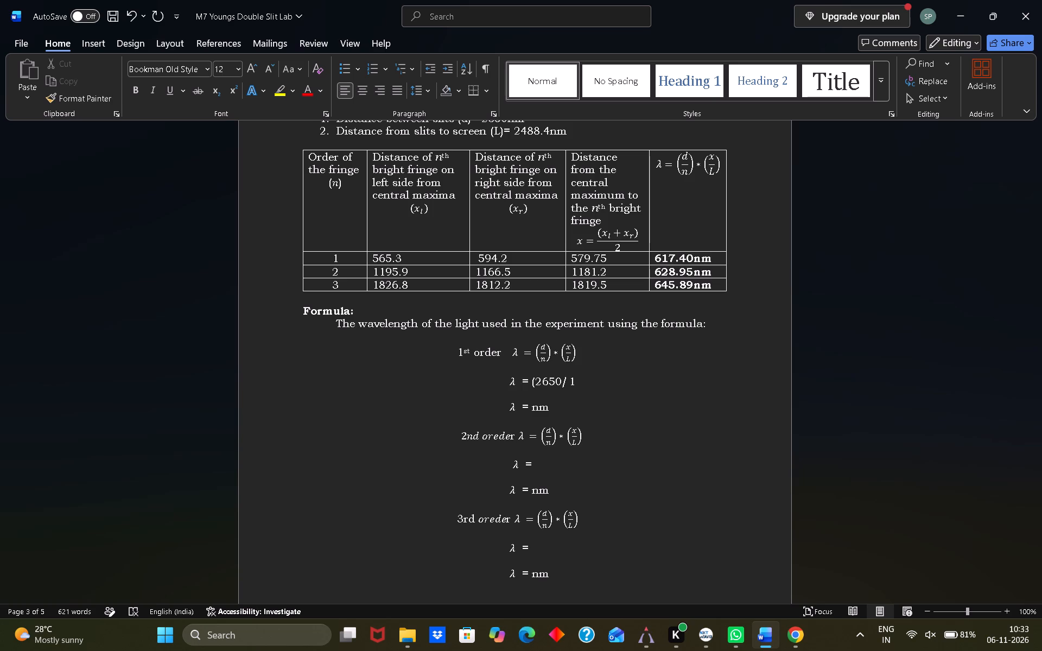
pyautogui.hotkey('shift', ')')
pyautogui.press('space')
pyautogui.write('x')
pyautogui.press('space')
pyautogui.hotkey('shift', '(')
pyautogui.write('579')
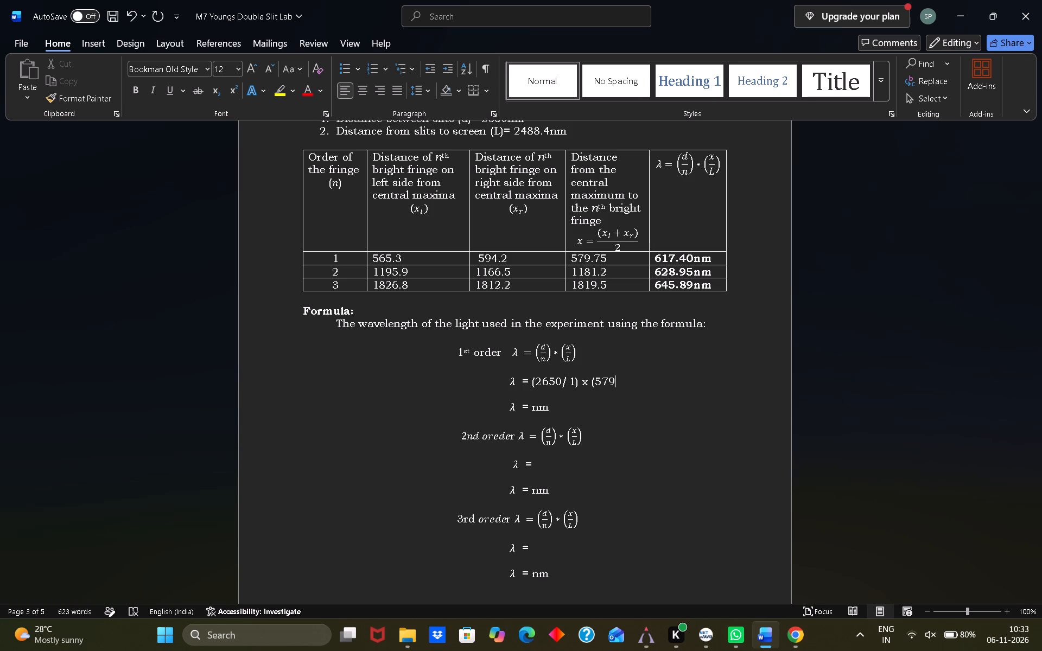
pyautogui.press('.')
pyautogui.write('75')
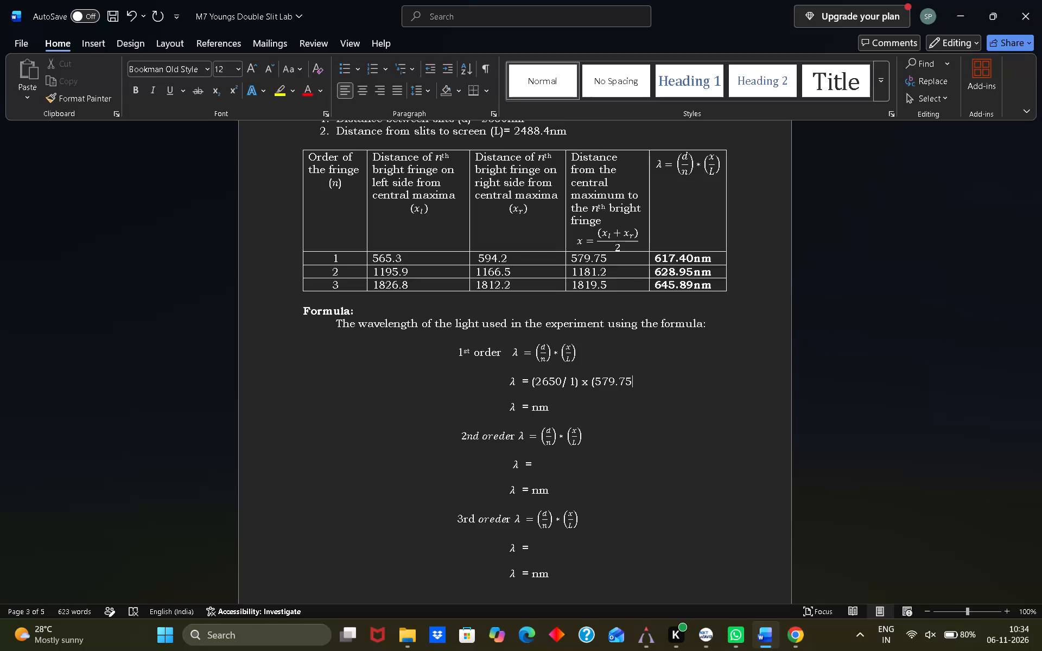
pyautogui.press('/')
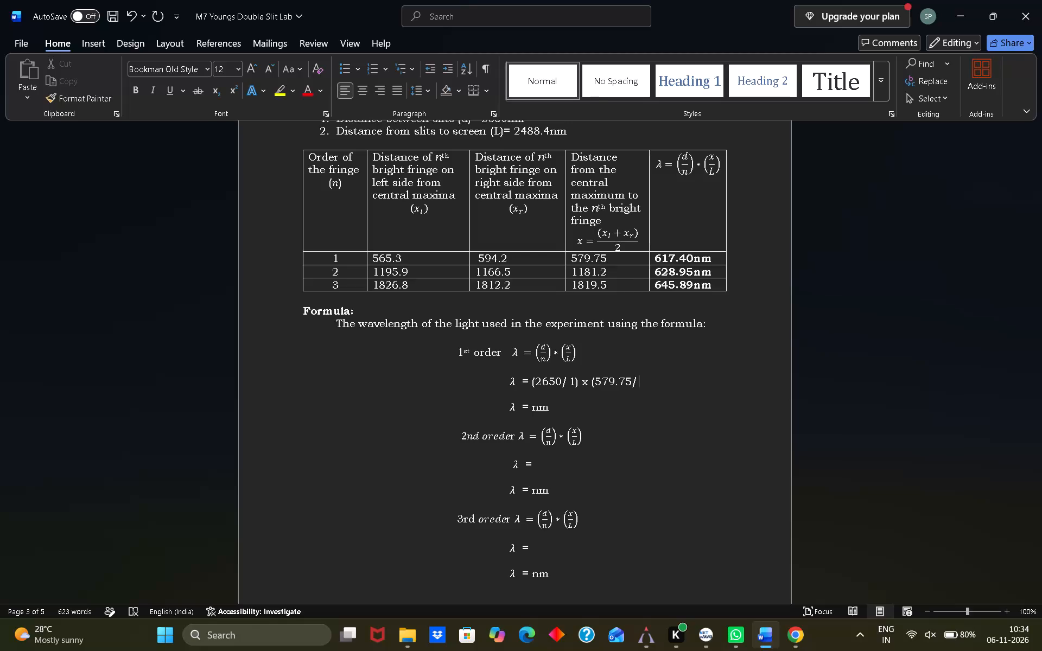
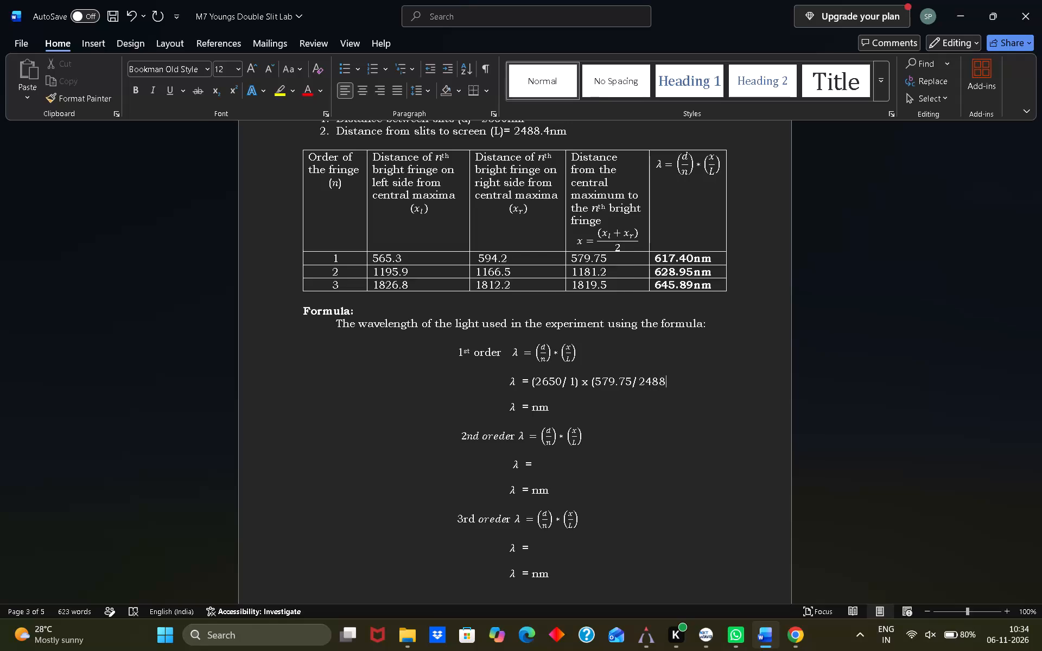
# Complete the first-order λ substitution by finishing the divisor as 2488.4 and closing the bracket.
pyautogui.write('.4')
pyautogui.hotkey('shift', ')')
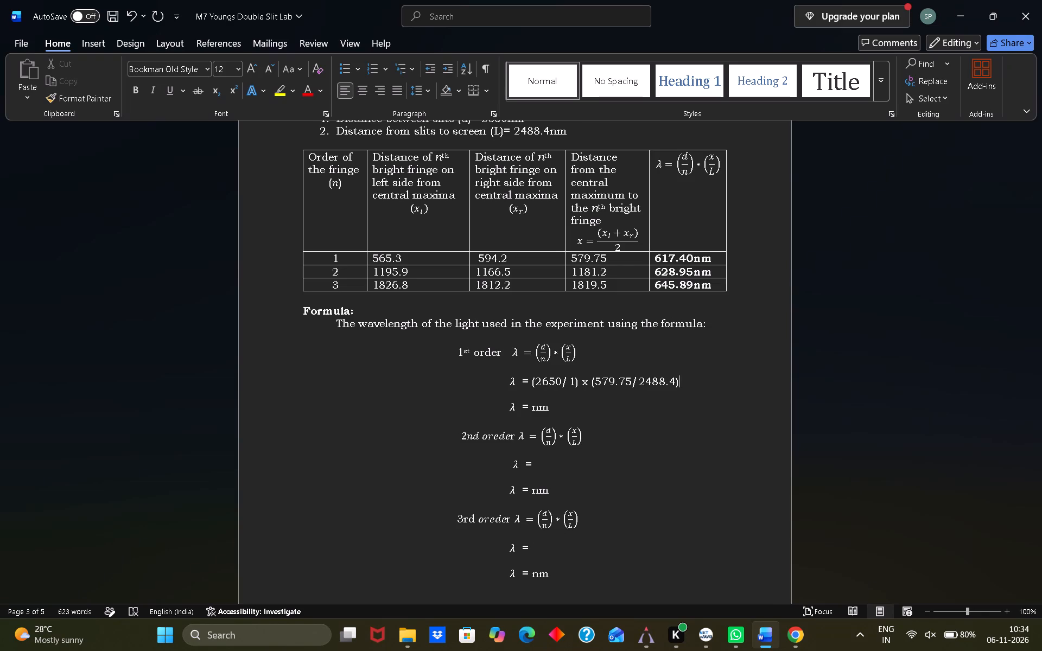
# Enter 617.40 before nm on the first-order λ result line under Formula.
pyautogui.press('Right')
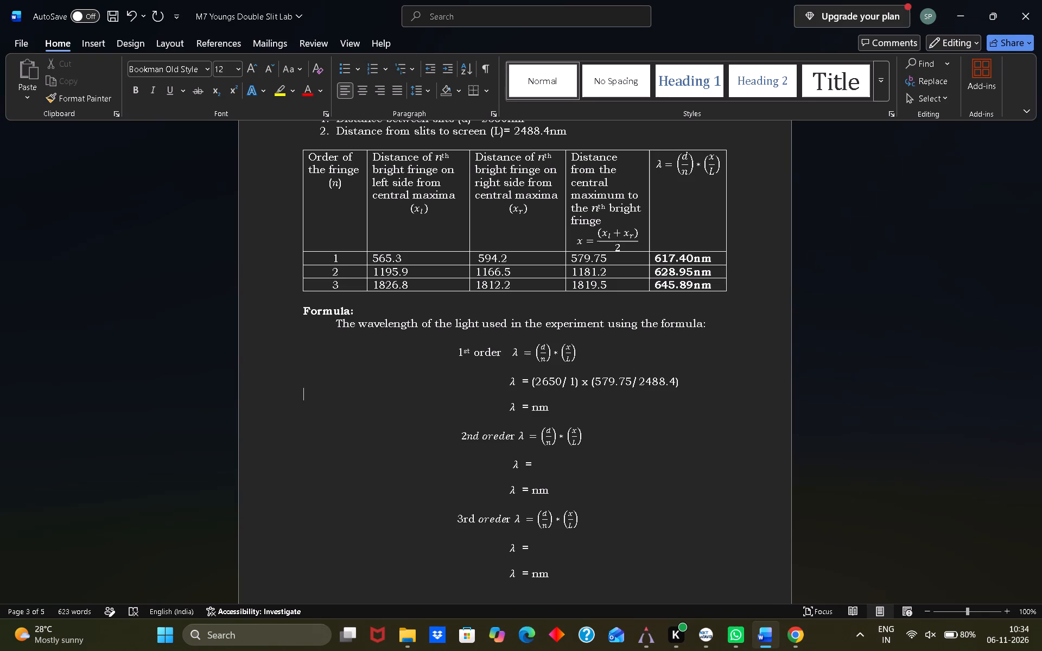
pyautogui.press('Right')
pyautogui.press('Right')
pyautogui.press('Right')
pyautogui.press('Right')
pyautogui.press('Right')
pyautogui.press('Right')
pyautogui.press('Right')
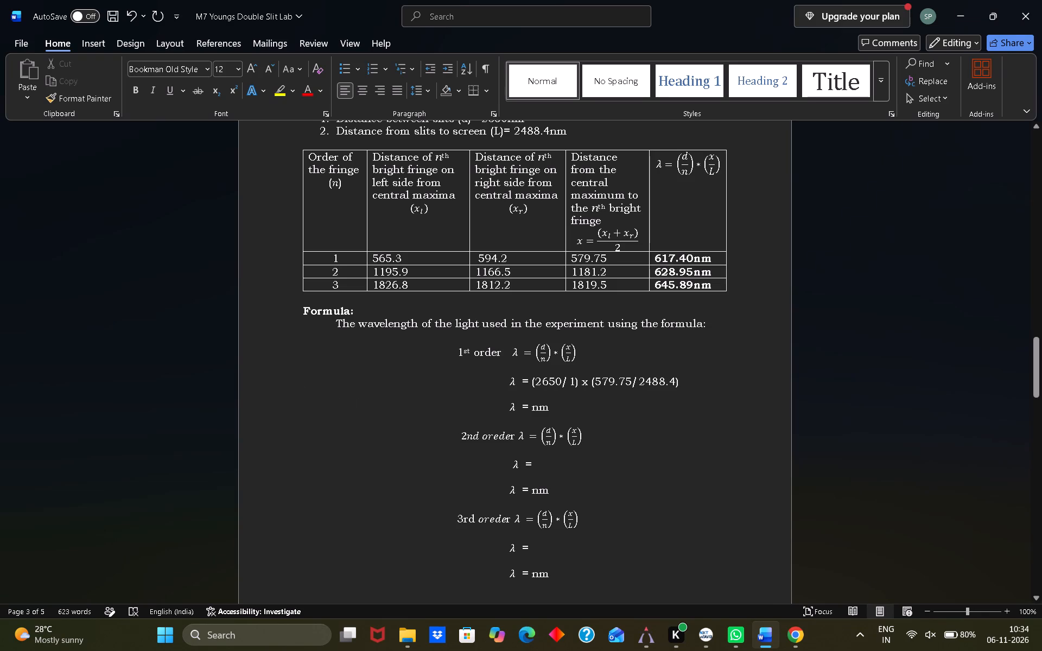
pyautogui.click(532, 409)
pyautogui.write('617')
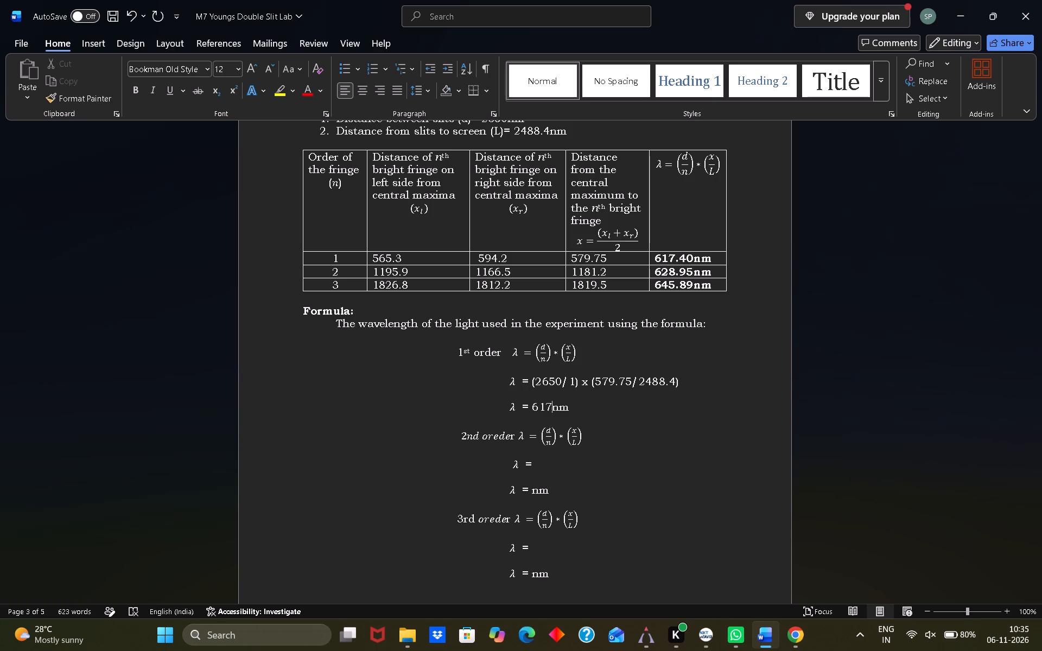
pyautogui.press('.')
pyautogui.write('40')
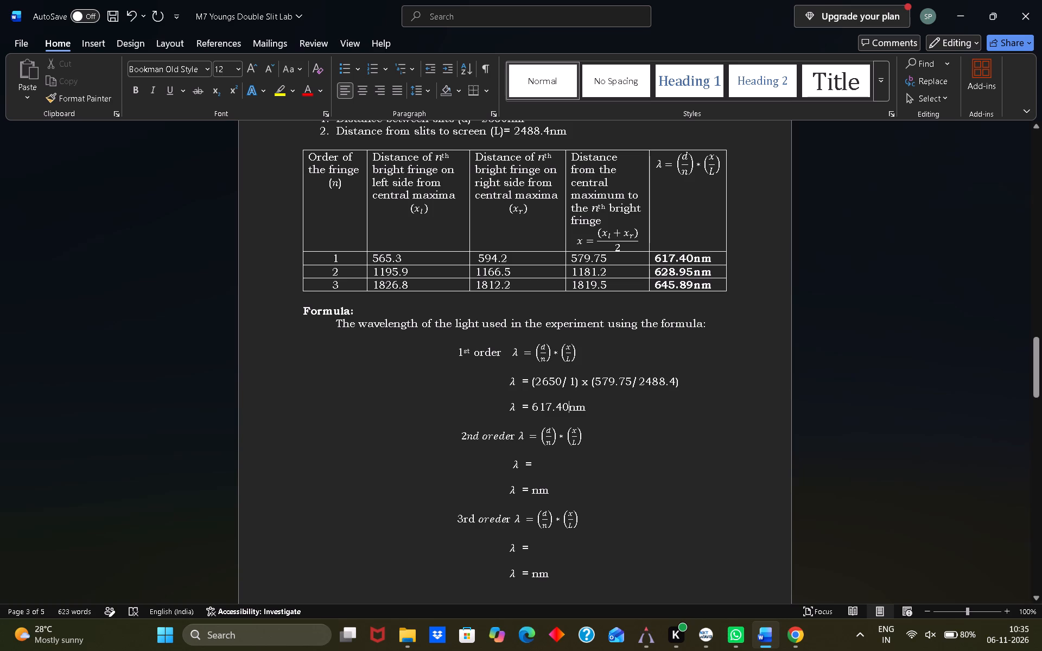
# Begin the second-order λ substitution line with the bracketed factor (2650/2).
pyautogui.click(538, 466)
pyautogui.write('2650')
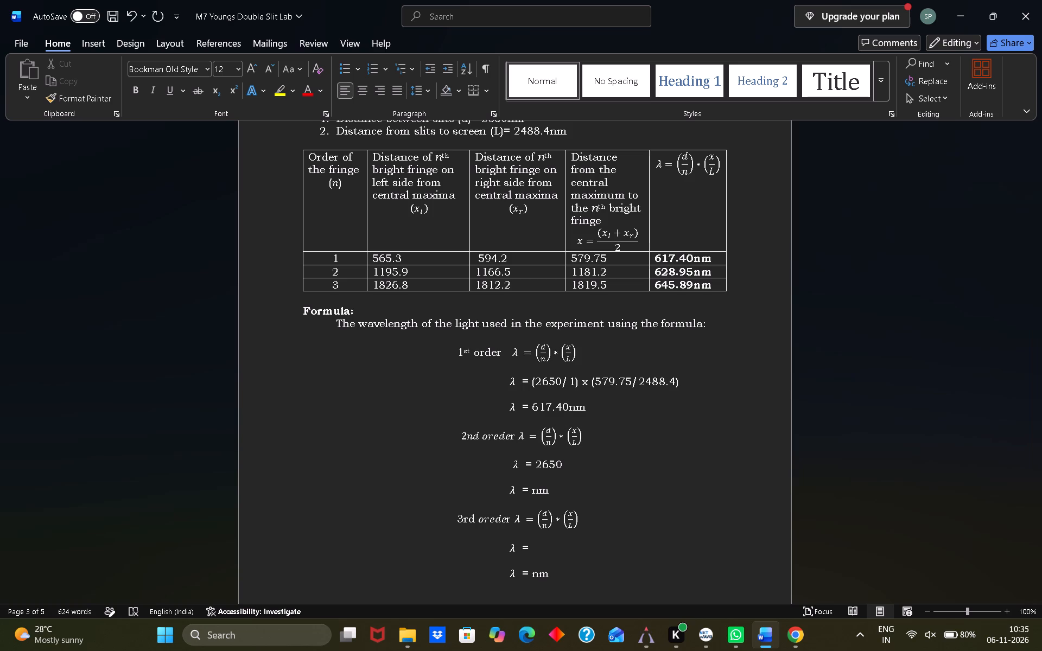
pyautogui.hscroll(1, 538, 466)
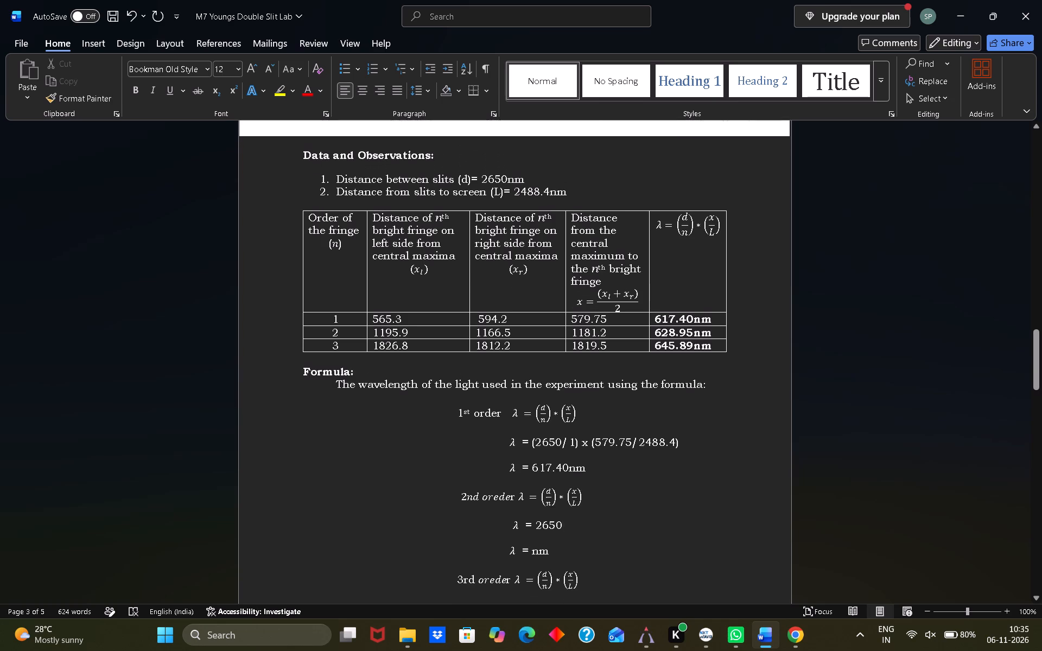
pyautogui.hscroll(1, 538, 466)
pyautogui.press('/')
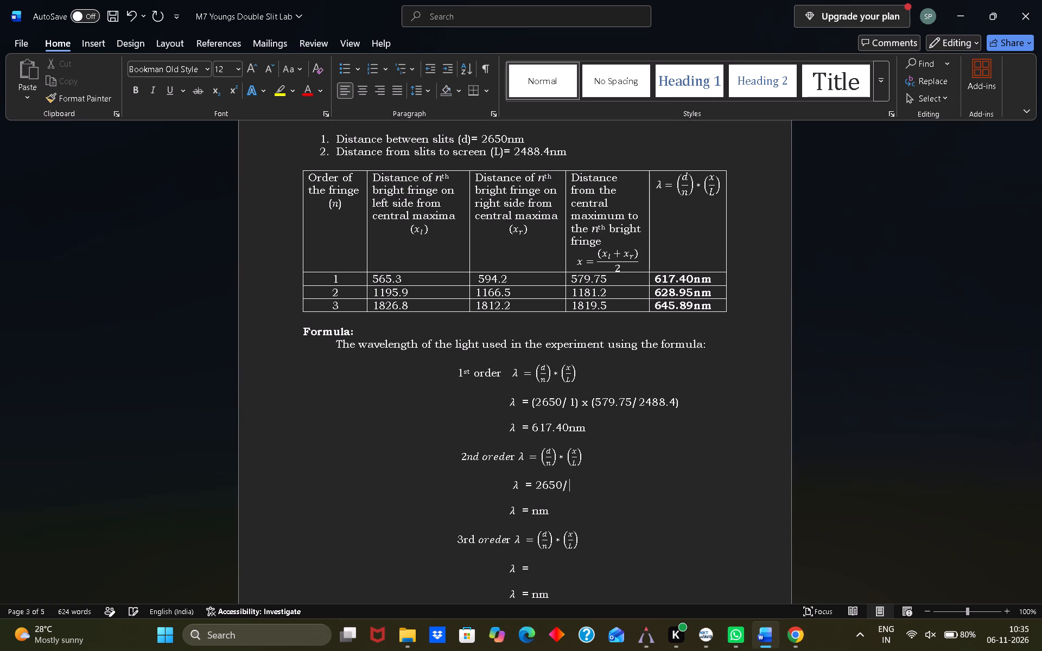
pyautogui.press('3')
pyautogui.press('BackSpace')
pyautogui.press('2')
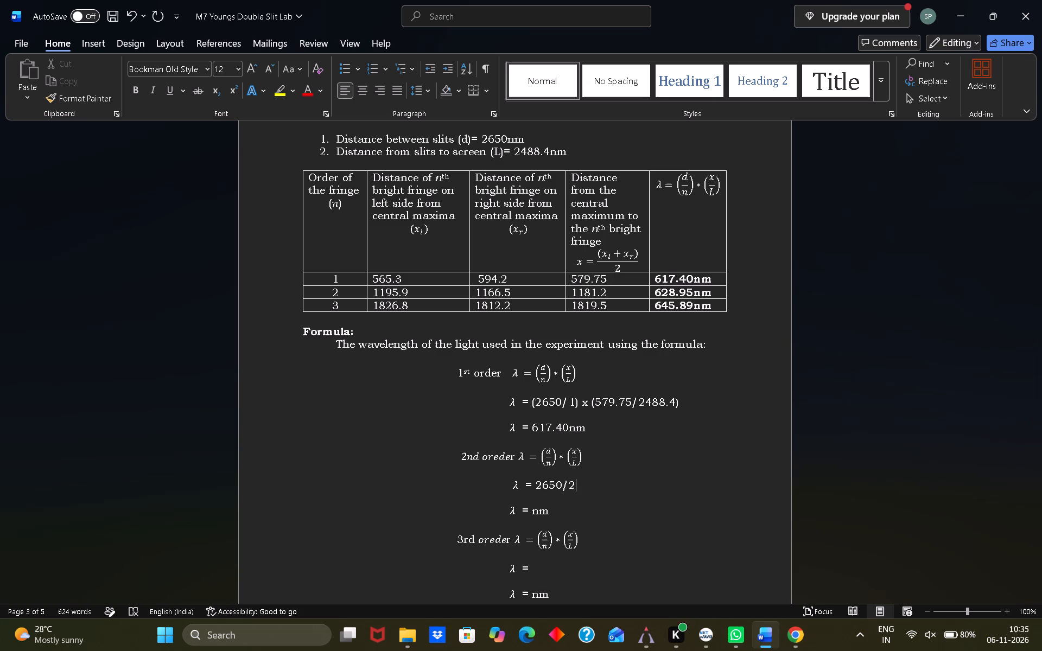
pyautogui.press('Left')
pyautogui.press('Left')
pyautogui.press('Left')
pyautogui.press('Left')
pyautogui.press('Left')
pyautogui.press('Left')
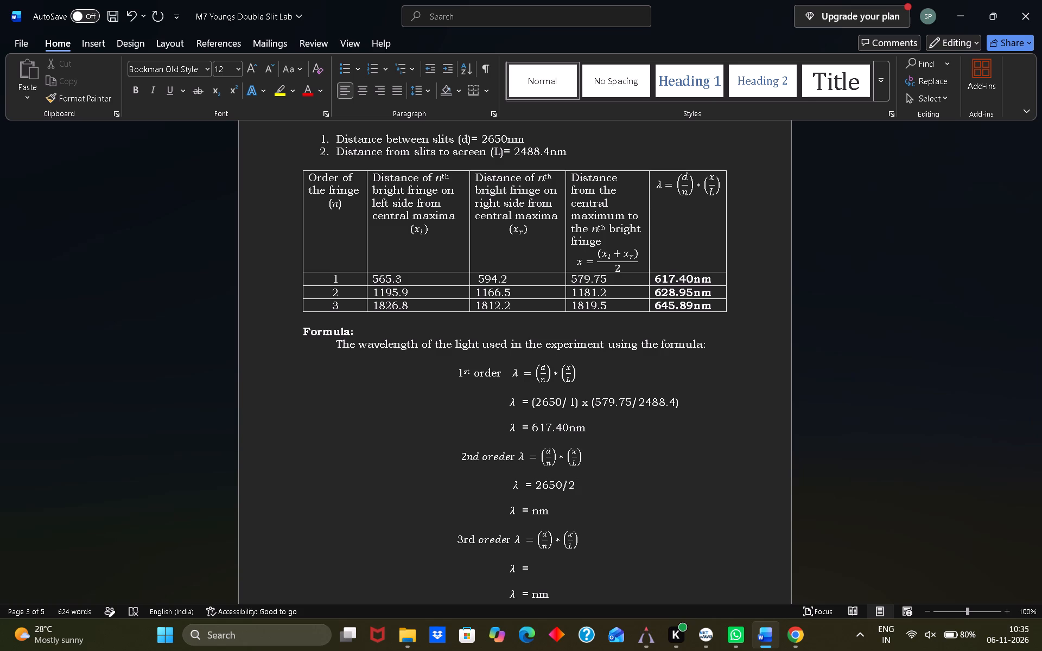
pyautogui.hotkey('shift', '(')
pyautogui.press('Right')
pyautogui.press('Right')
pyautogui.press('Right')
pyautogui.press('Right')
pyautogui.press('Right')
pyautogui.press('Right')
pyautogui.hotkey('shift', ')')
# Extend the second-order λ substitution with the multiplied factor x (1819.5/2488.4).
pyautogui.press('space')
pyautogui.write('x')
pyautogui.press('space')
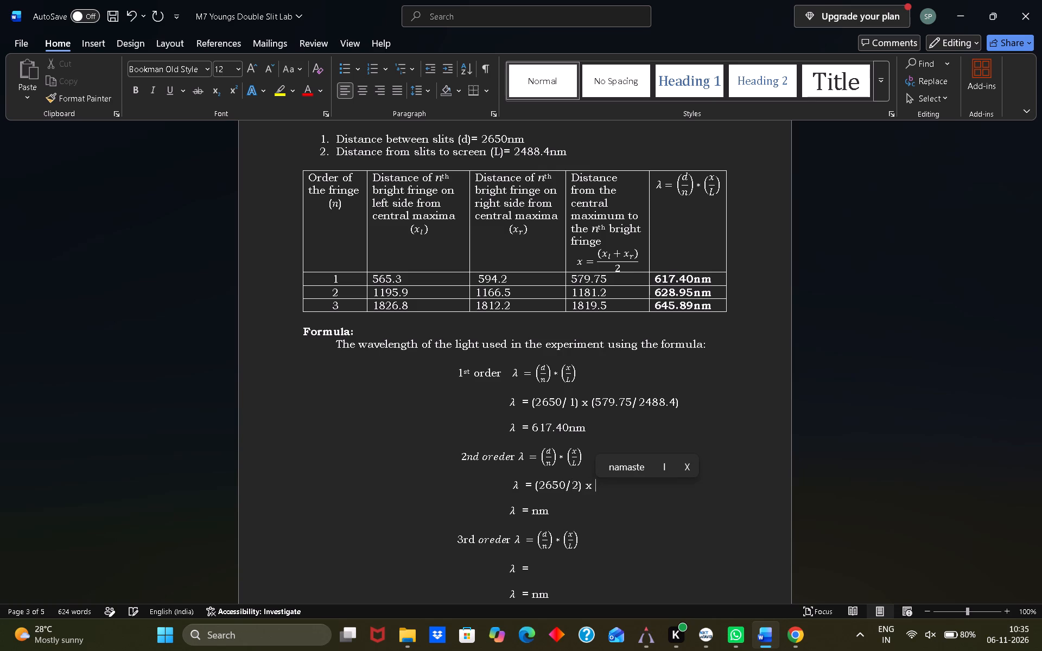
pyautogui.hotkey('shift', '(')
pyautogui.write('1819')
pyautogui.press('.')
pyautogui.press('5')
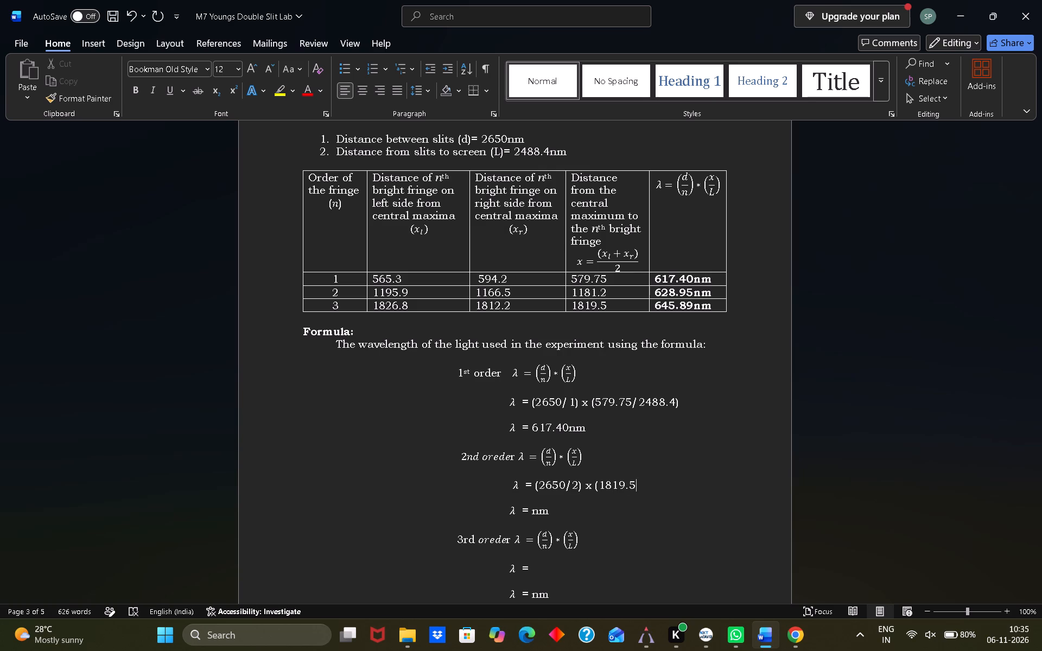
pyautogui.press('/')
pyautogui.write('24')
pyautogui.write('88')
pyautogui.write('.4')
pyautogui.hotkey('shift', ')')
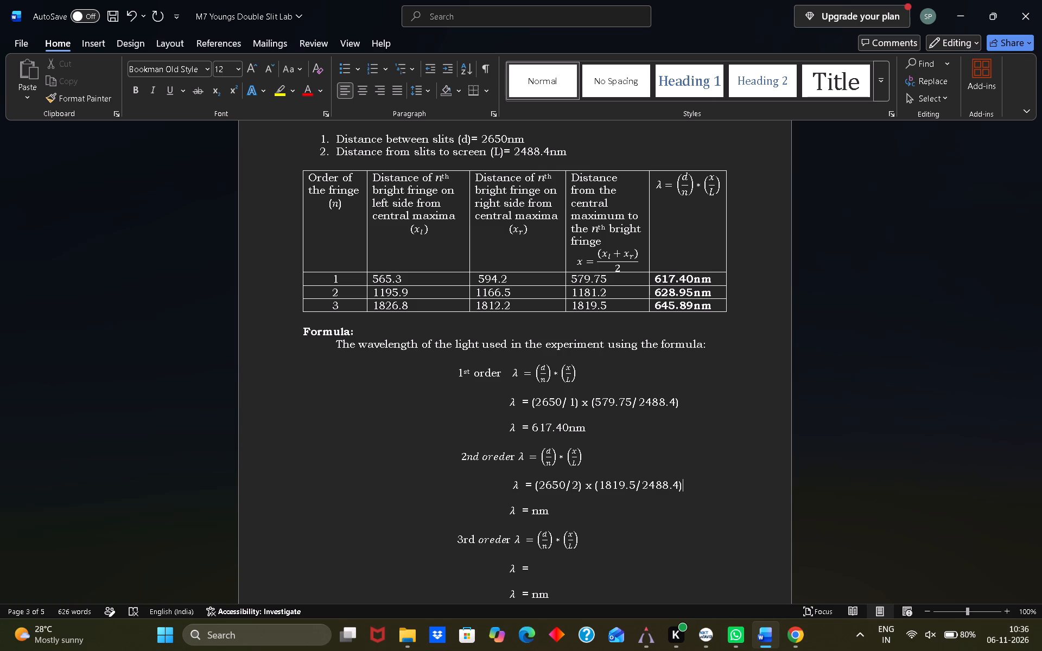
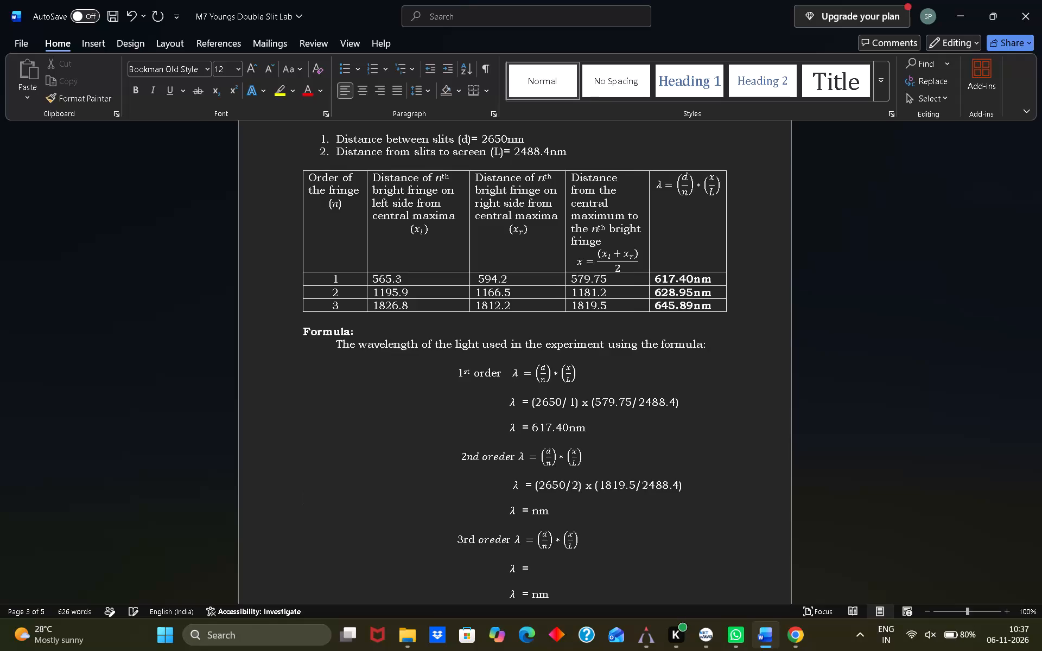
# Enter 628.95 before nm on the second-order λ result line under Formula.
pyautogui.press('Right')
pyautogui.press('Right')
pyautogui.press('Right')
pyautogui.press('Right')
pyautogui.press('Right')
pyautogui.press('Right')
pyautogui.press('Right')
pyautogui.press('Right')
pyautogui.press('Right')
pyautogui.press('Right')
pyautogui.press('Right')
pyautogui.press('Right')
pyautogui.press('Right')
pyautogui.press('Right')
pyautogui.press('Right')
pyautogui.press('Right')
pyautogui.press('Right')
pyautogui.press('Right')
pyautogui.press('Right')
pyautogui.press('Right')
pyautogui.press('Right')
pyautogui.press('Right')
pyautogui.press('Right')
pyautogui.press('Right')
pyautogui.write('628')
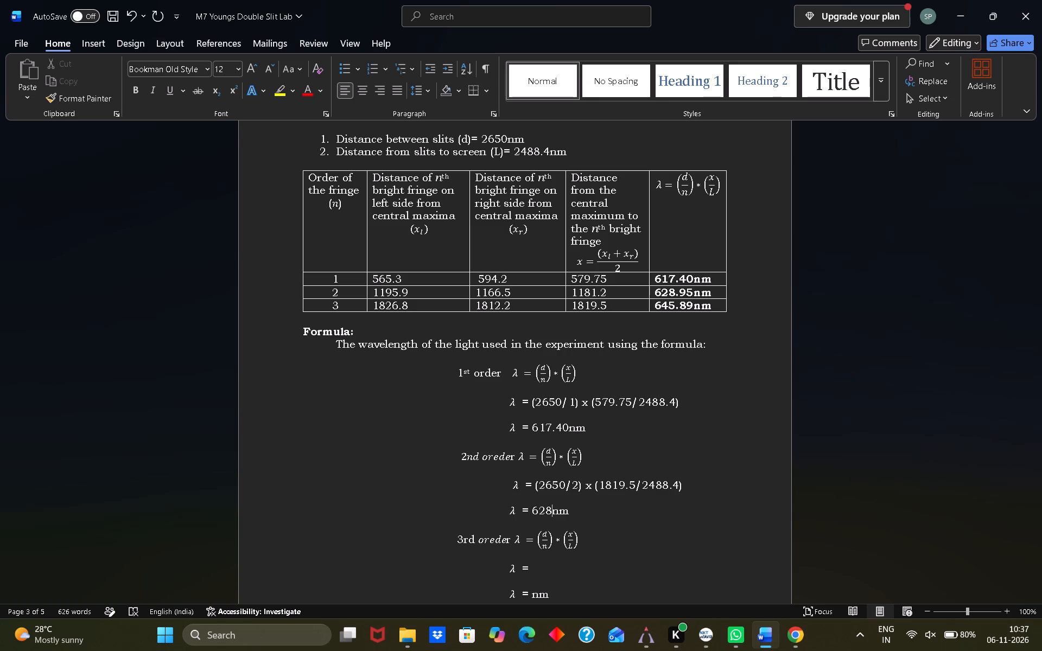
pyautogui.write('.95')
# Place the text cursor on the empty third-order λ substitution line under Formula.
pyautogui.scroll(-1, 538, 466)
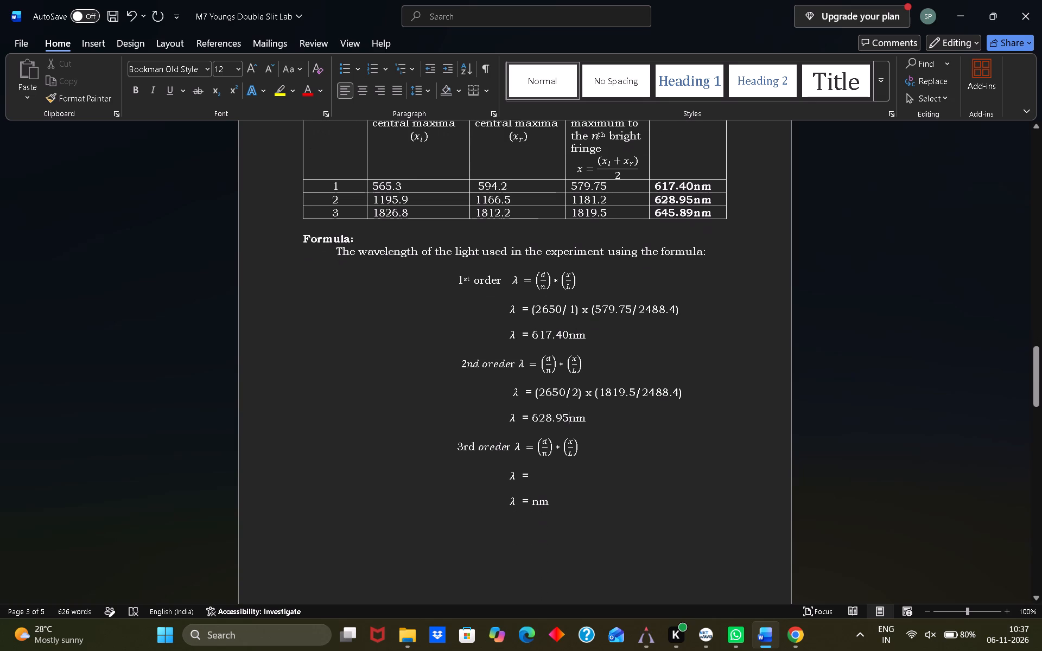
pyautogui.click(533, 464)
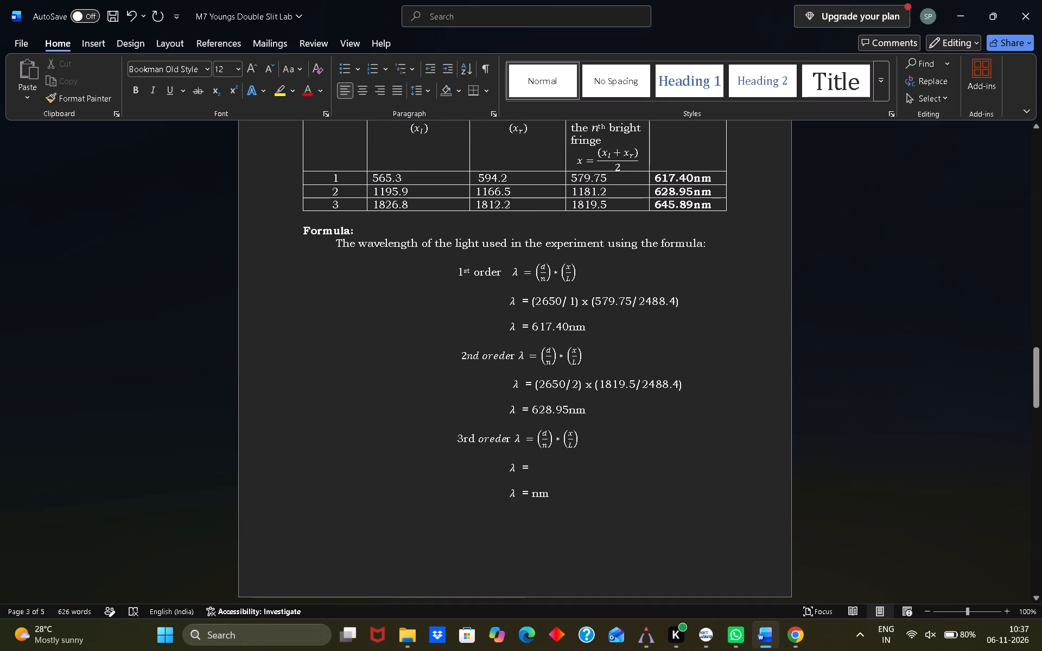
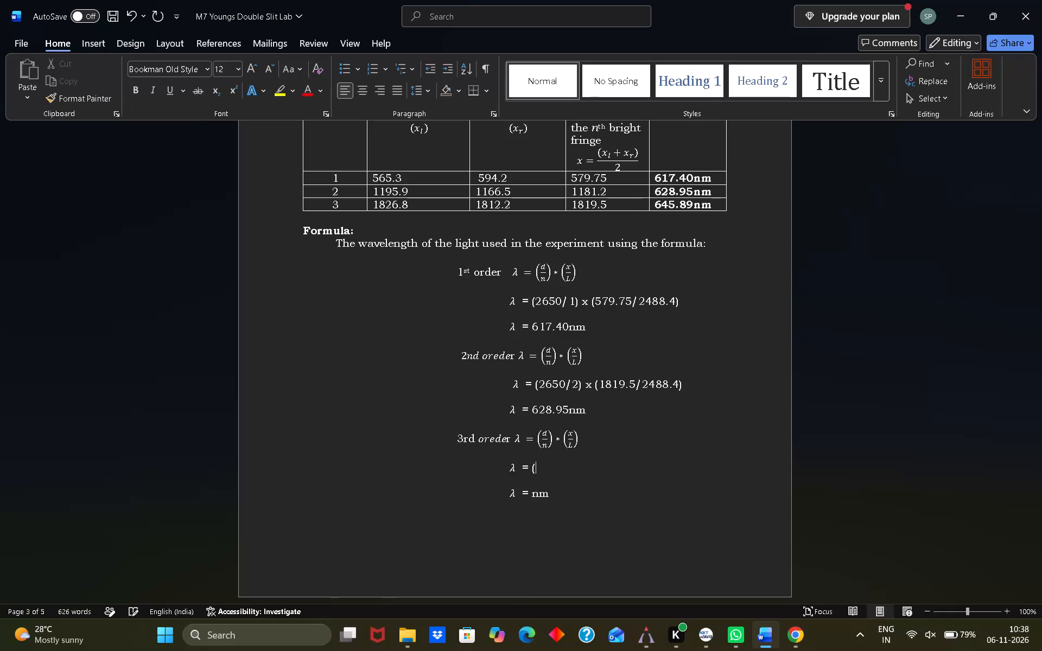
# Fill in the third-order λ substitution line under Formula with 2650/3) x ( after the existing opening bracket.
pyautogui.write('26')
pyautogui.write('50')
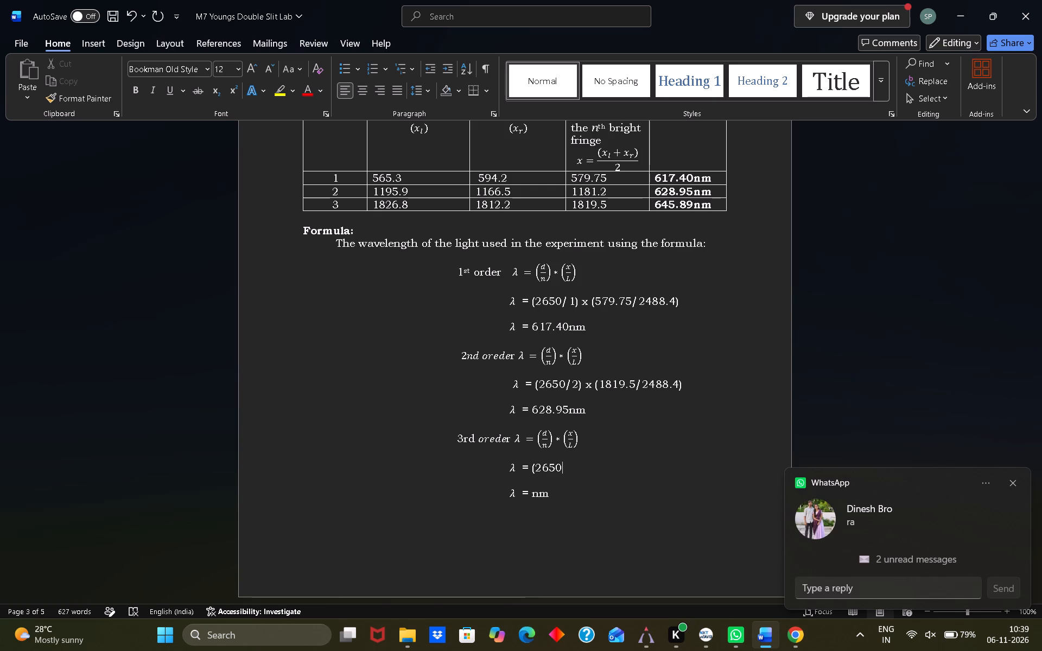
pyautogui.press('/')
pyautogui.press('3')
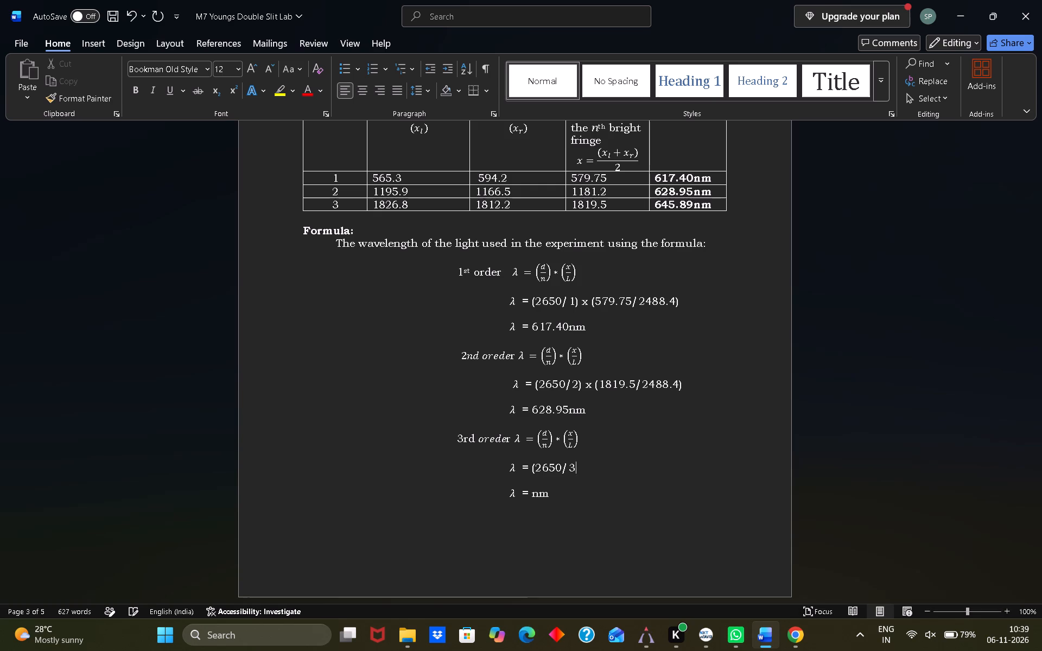
pyautogui.hotkey('shift', ')')
pyautogui.press('space')
pyautogui.write('x')
pyautogui.press('space')
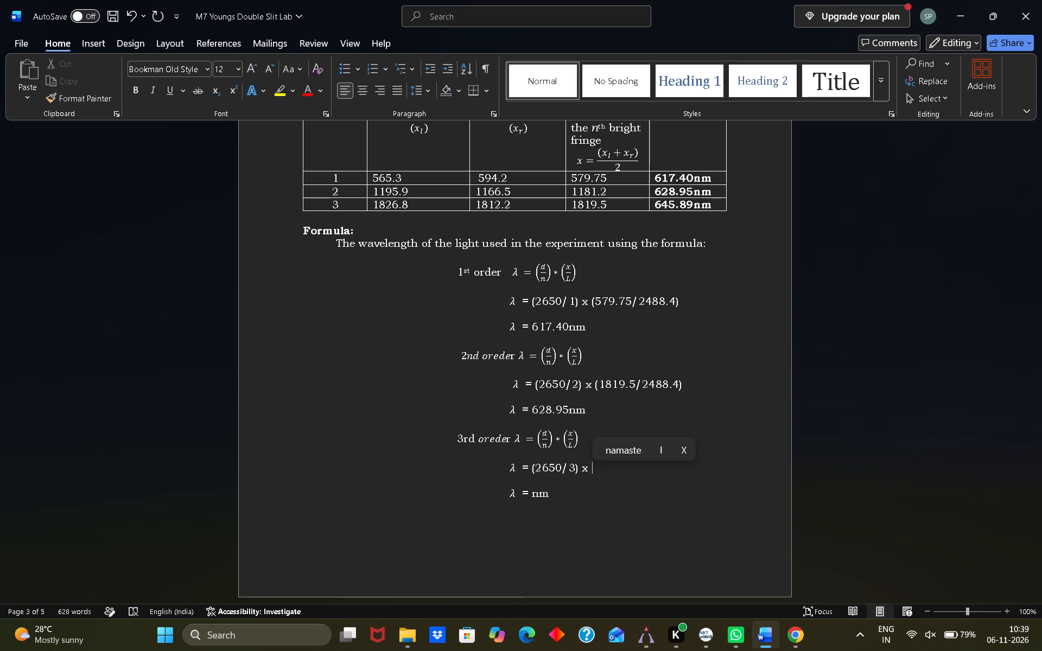
pyautogui.hotkey('shift', '(')
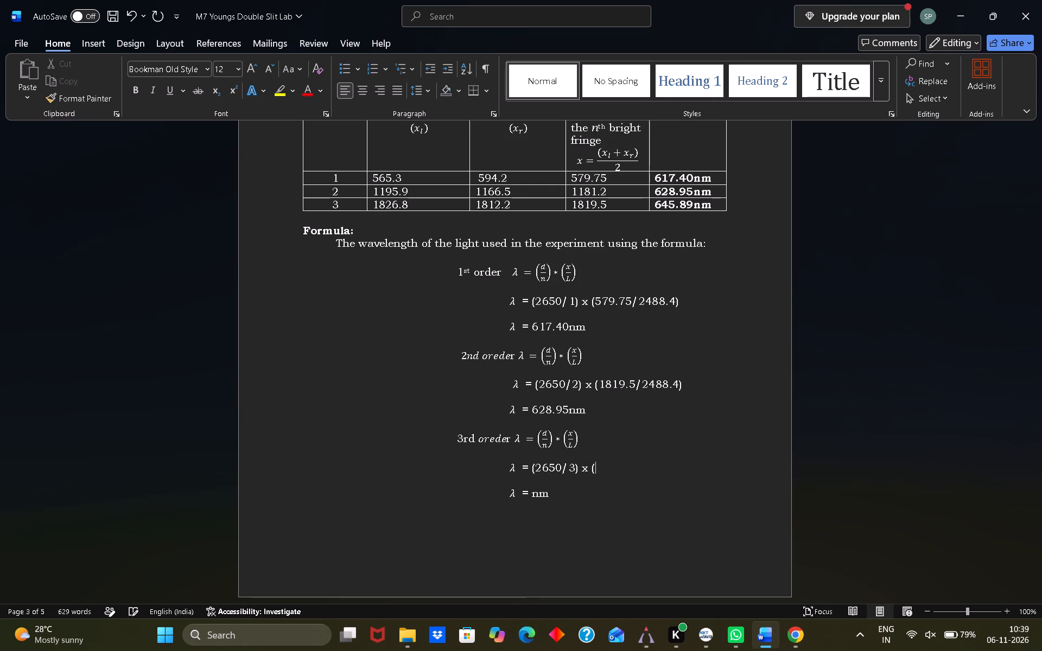
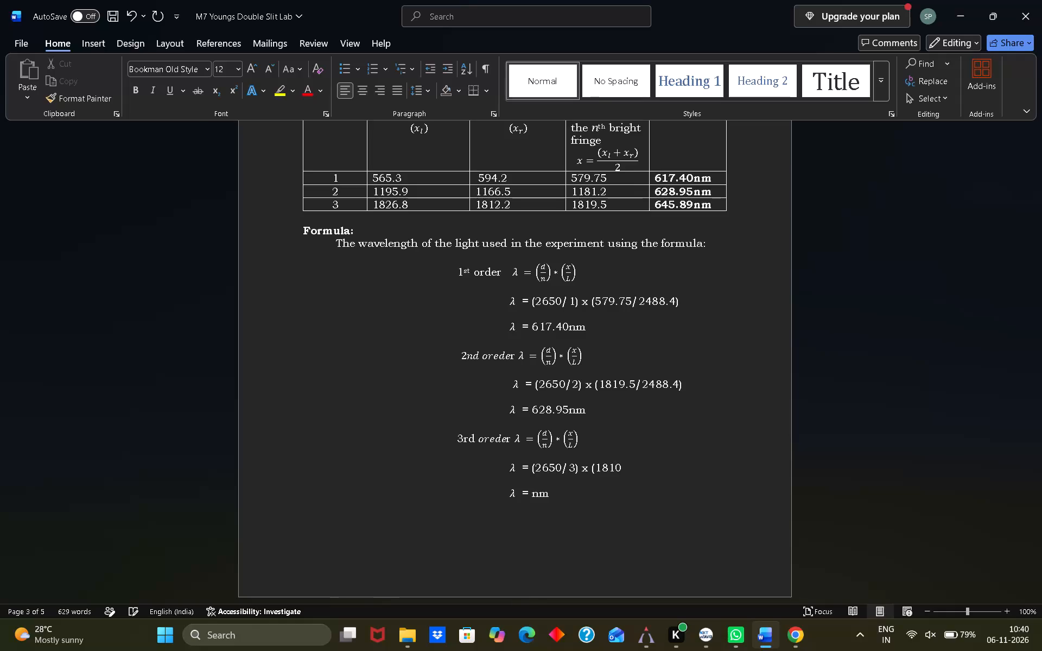
# Correct the 1810 entry in the third-order λ substitution to 1819.5 and extend the fraction to 1819.5/2488.4.
pyautogui.press('BackSpace')
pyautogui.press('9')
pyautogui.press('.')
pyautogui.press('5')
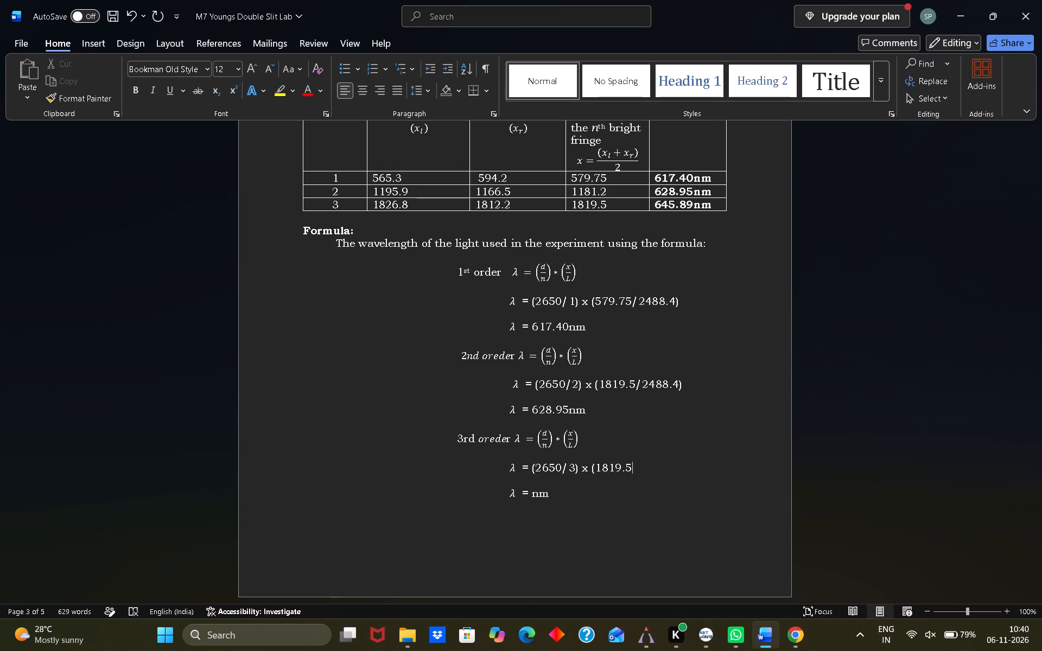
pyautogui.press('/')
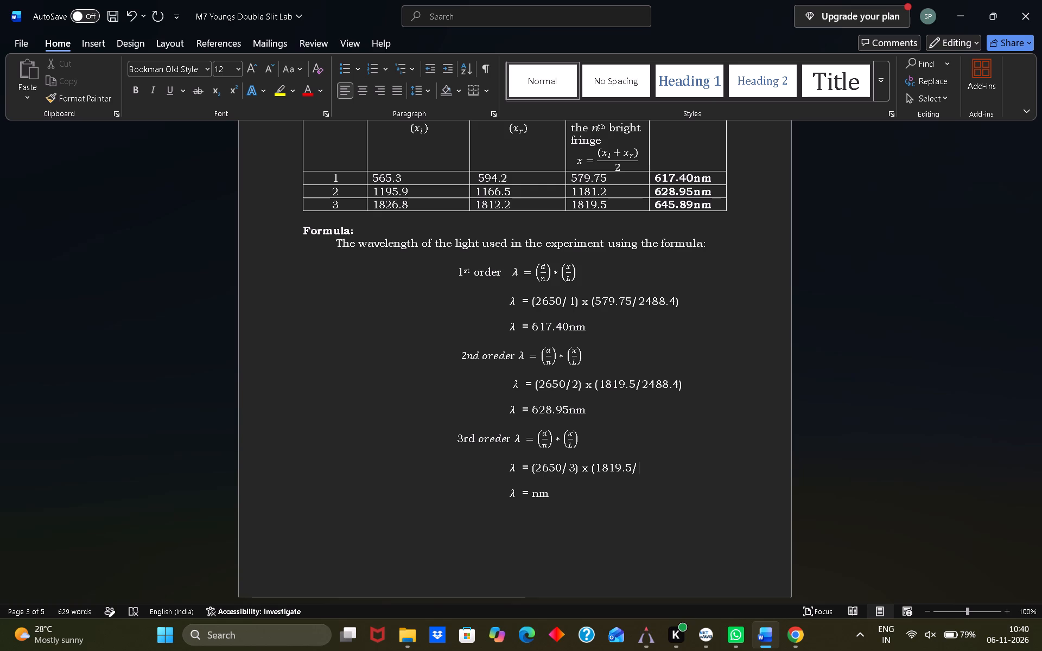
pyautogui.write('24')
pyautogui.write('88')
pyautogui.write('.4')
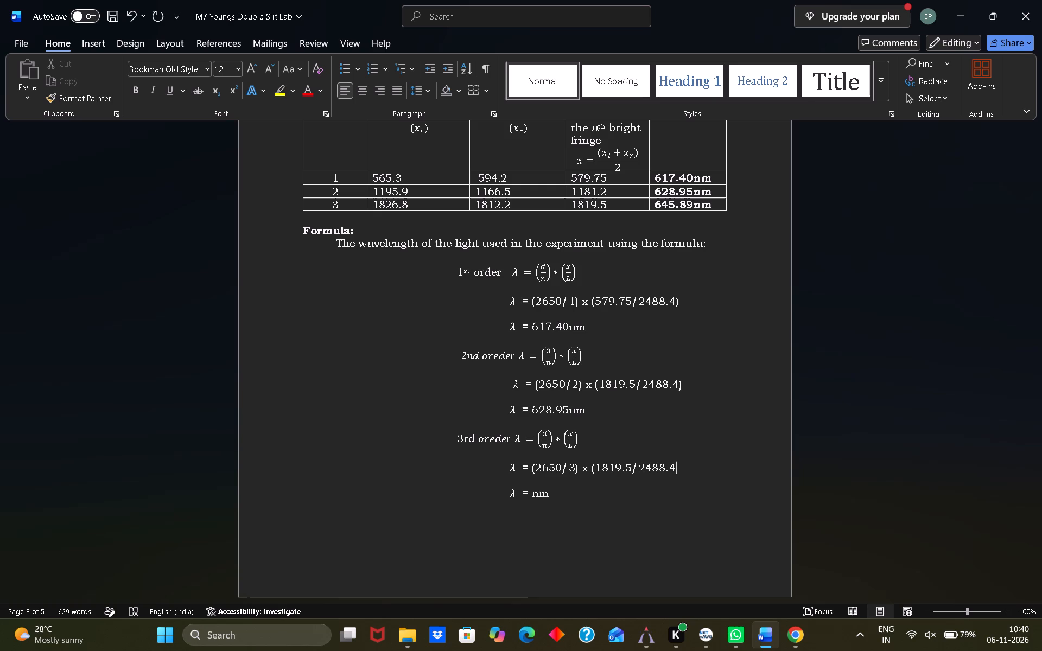
# Complete the third-order λ substitution line under Formula with a closing bracket after 2488.4.
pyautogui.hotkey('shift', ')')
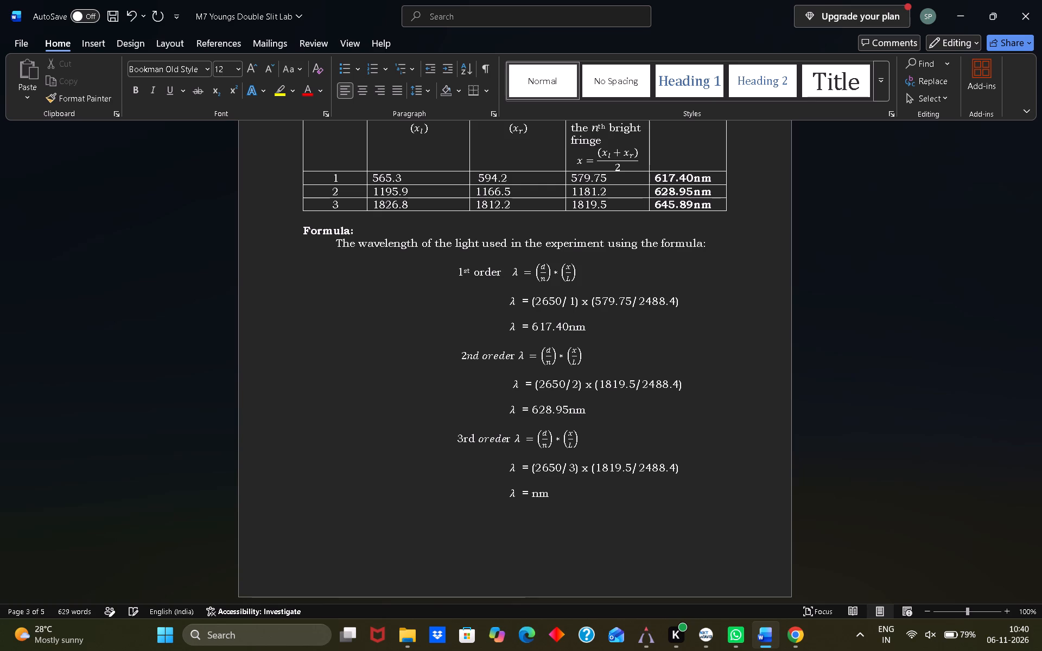
# Place the insertion point directly before nm in the third-order λ result line under Formula.
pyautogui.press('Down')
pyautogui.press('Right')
pyautogui.click(532, 494)
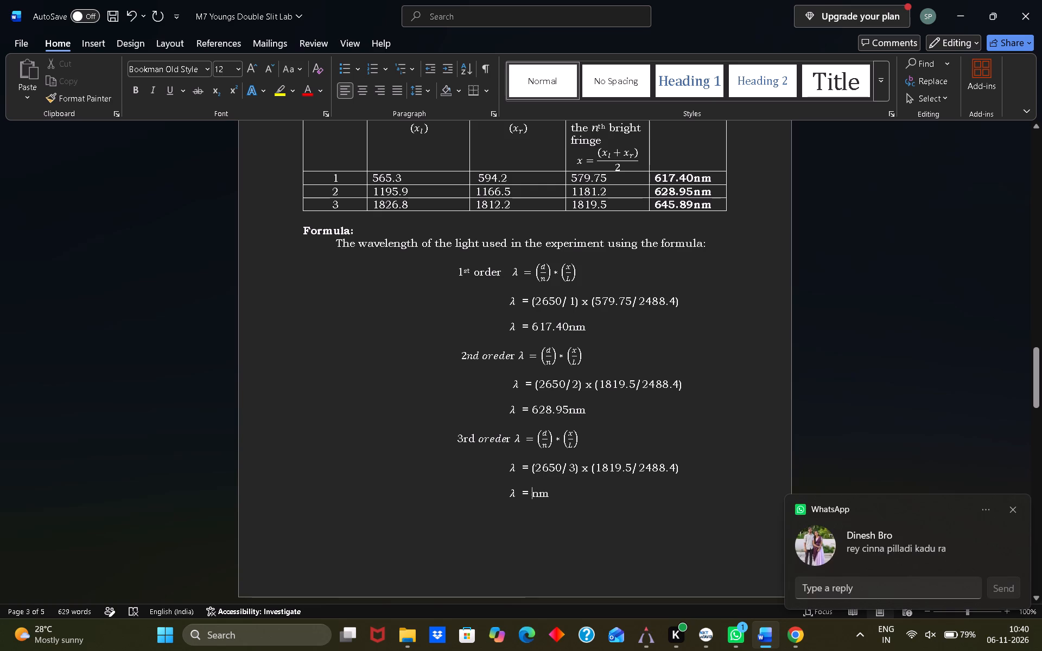
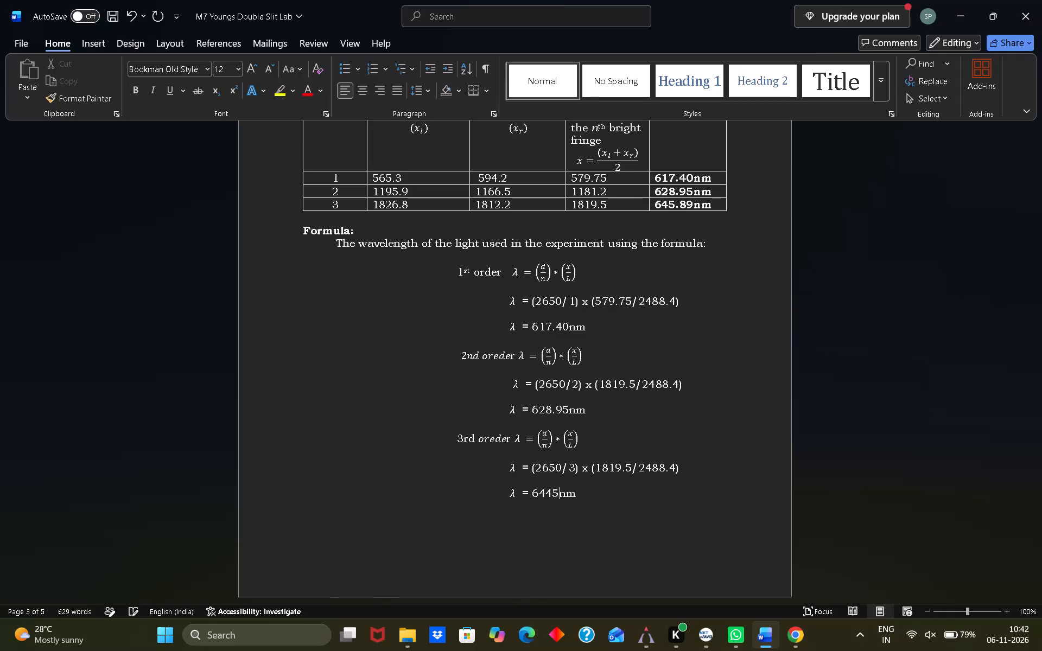
# Correct the third-order λ result under Formula to 645.89nm.
pyautogui.press('BackSpace')
pyautogui.press('BackSpace')
pyautogui.write('5.')
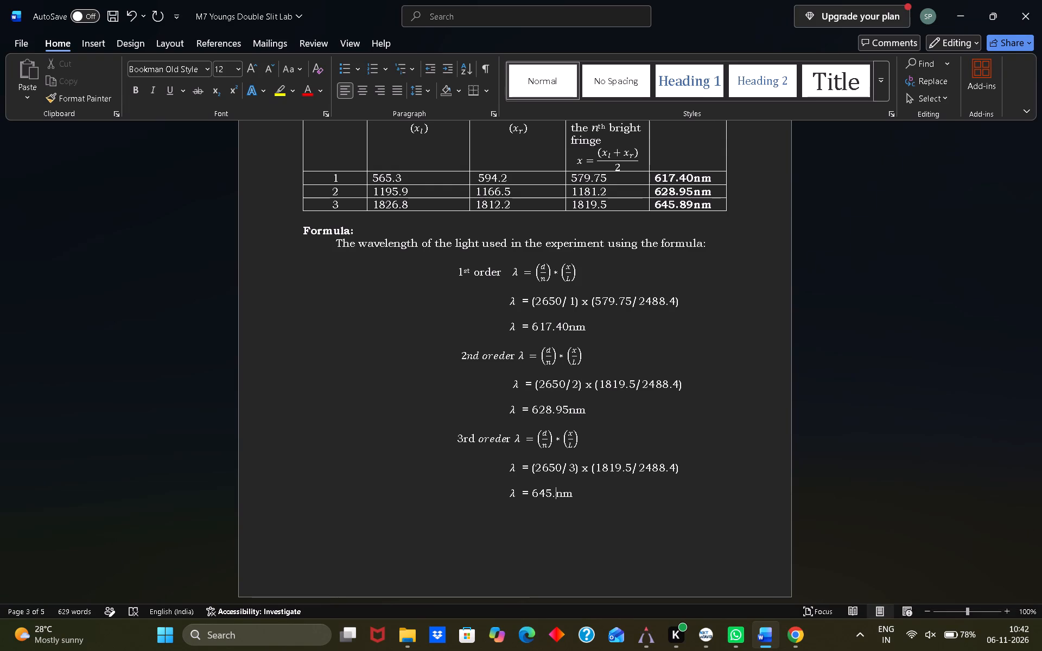
pyautogui.write('89')
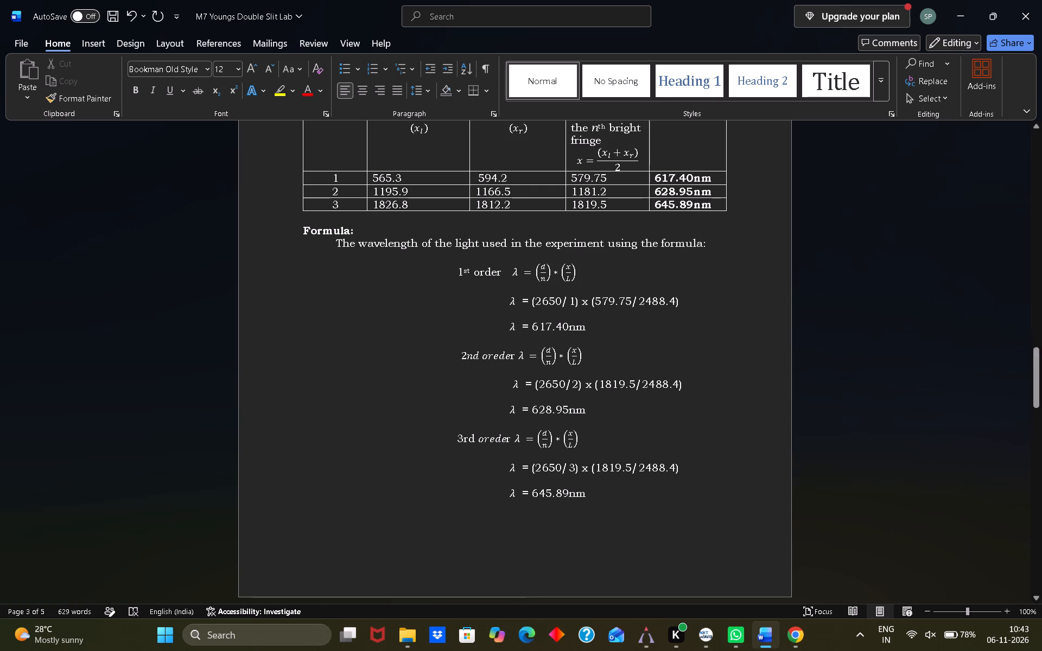
# Measure a vertical fringe distance along the projection screen in Chrome's Wave Interference simulation and compare it with the observations table in Word.
pyautogui.scroll(-6, 499, 460)
pyautogui.scroll(-7, 512, 406)
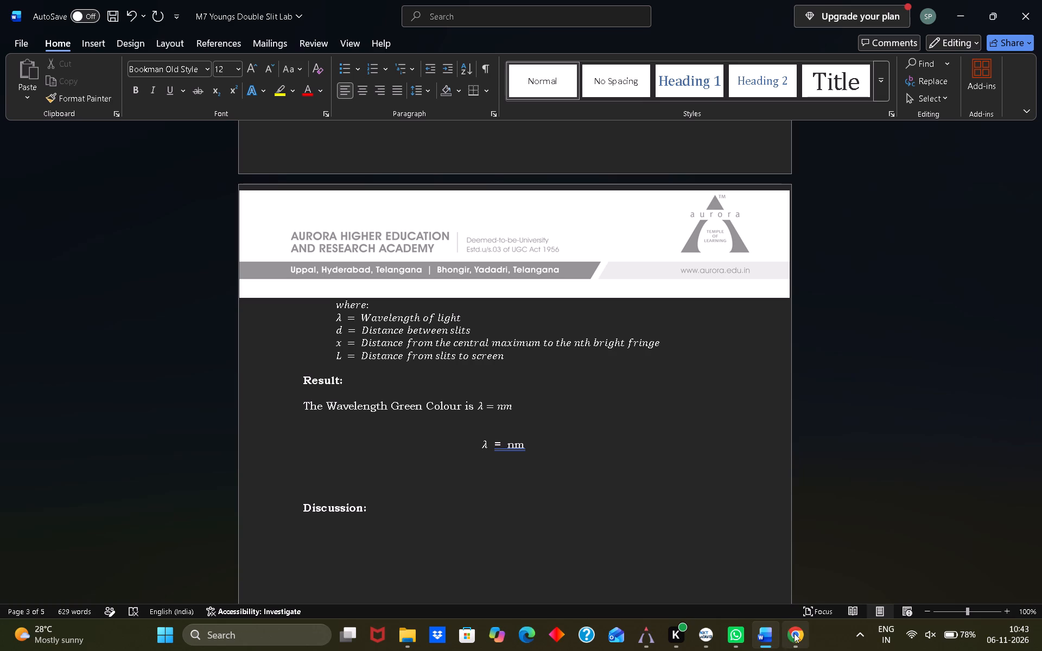
pyautogui.click(772, 553)
pyautogui.scroll(-6, 398, 115)
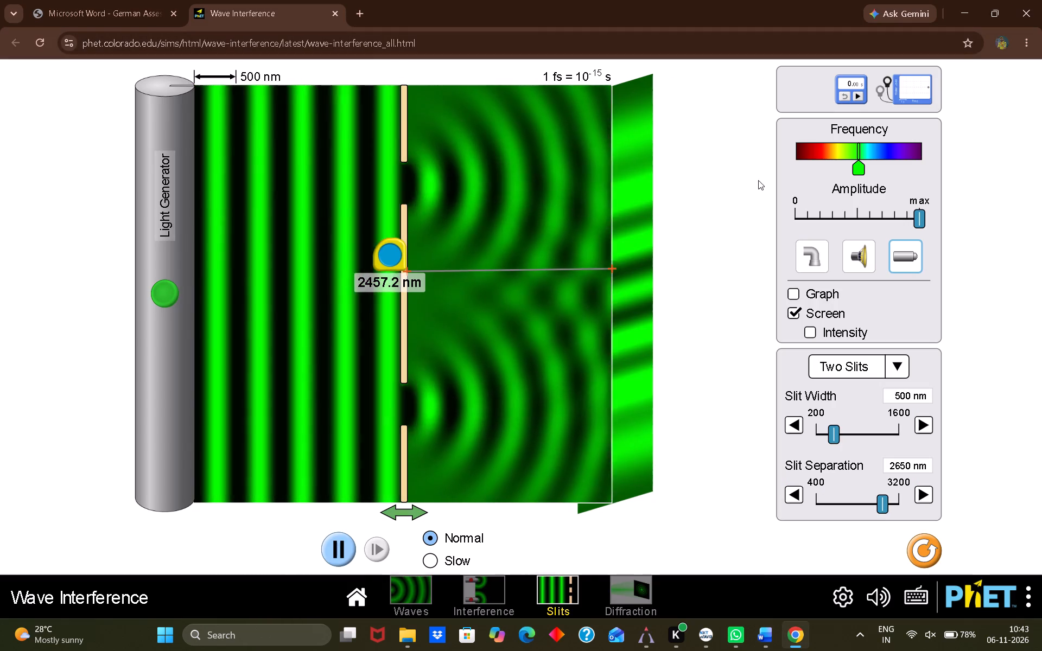
pyautogui.moveTo(380, 251); pyautogui.dragTo(494, 248)
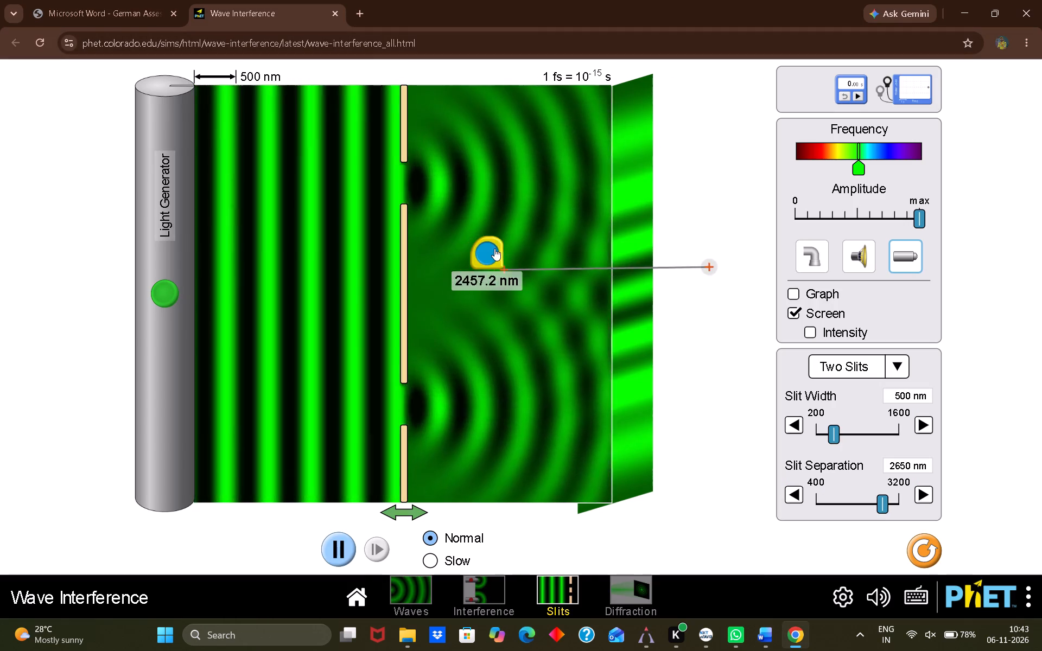
pyautogui.moveTo(494, 248); pyautogui.dragTo(605, 225)
pyautogui.moveTo(834, 239); pyautogui.dragTo(706, 389)
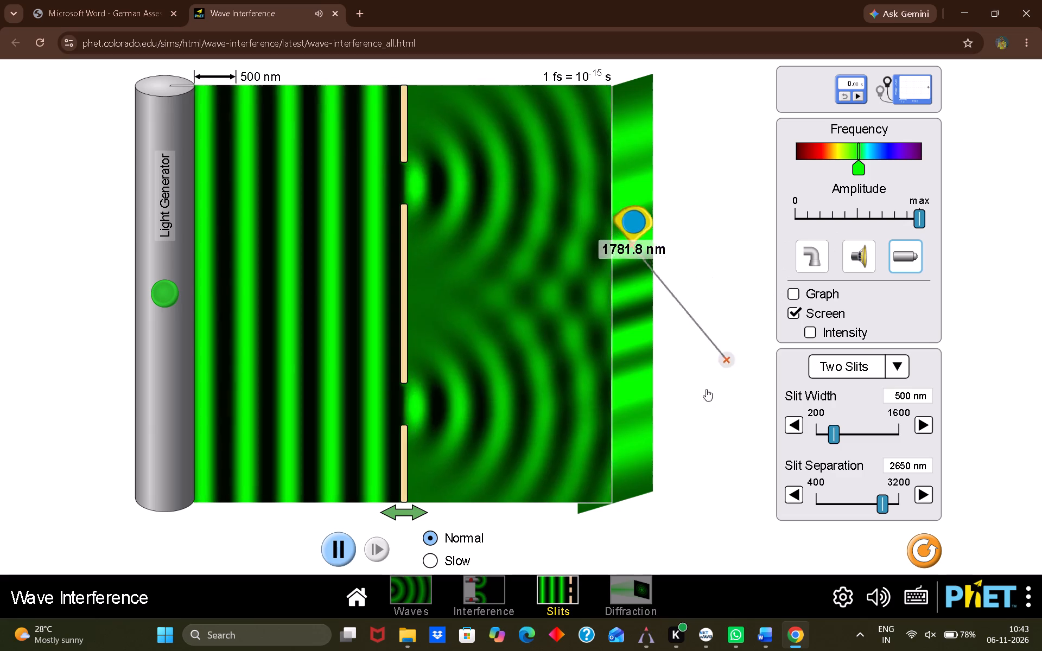
pyautogui.moveTo(706, 389); pyautogui.dragTo(632, 444)
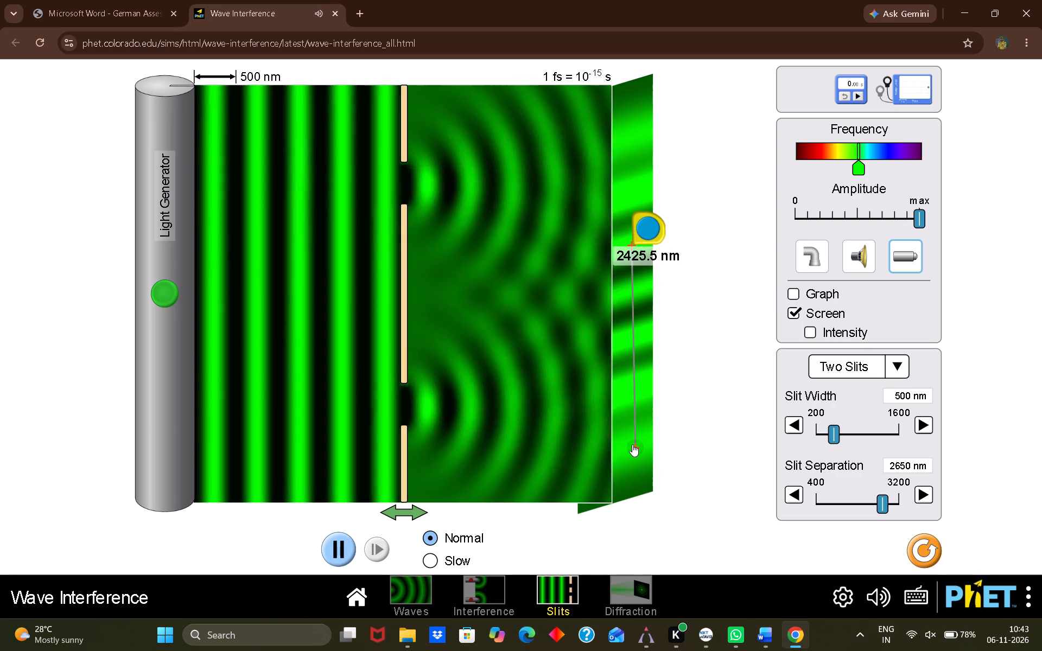
pyautogui.moveTo(632, 444); pyautogui.dragTo(628, 433)
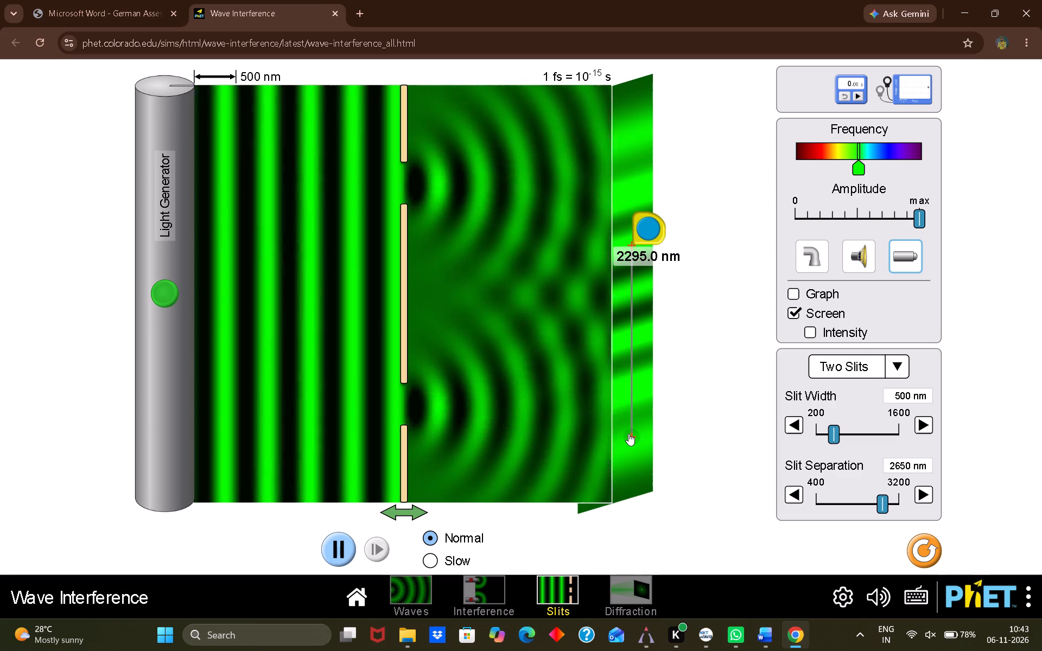
pyautogui.moveTo(628, 433); pyautogui.dragTo(628, 433)
pyautogui.moveTo(638, 223); pyautogui.dragTo(646, 264)
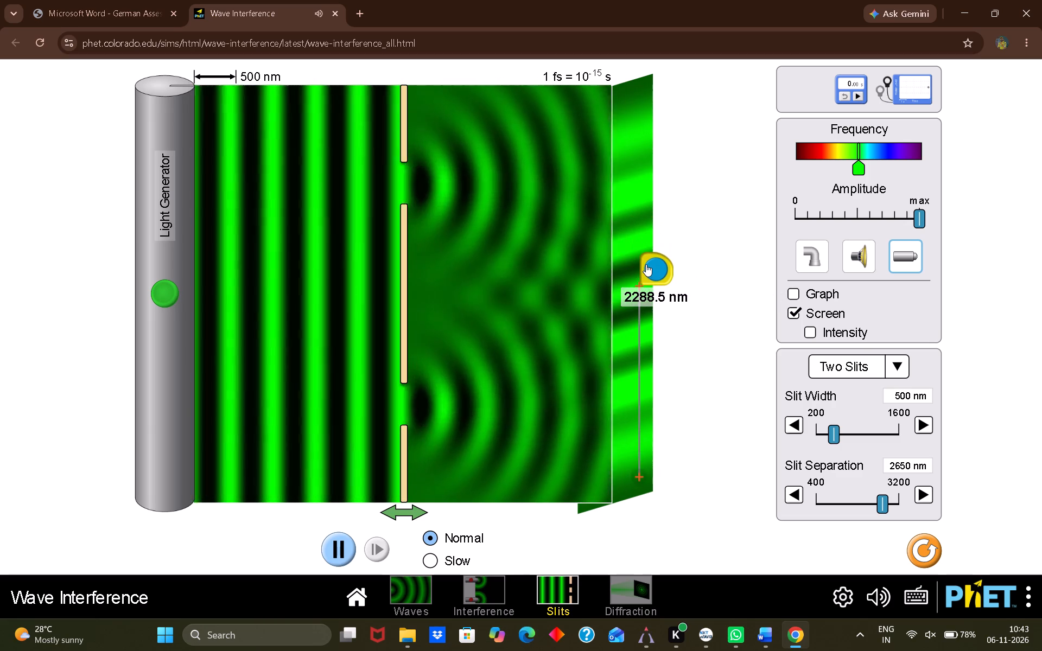
pyautogui.moveTo(646, 264); pyautogui.dragTo(644, 260)
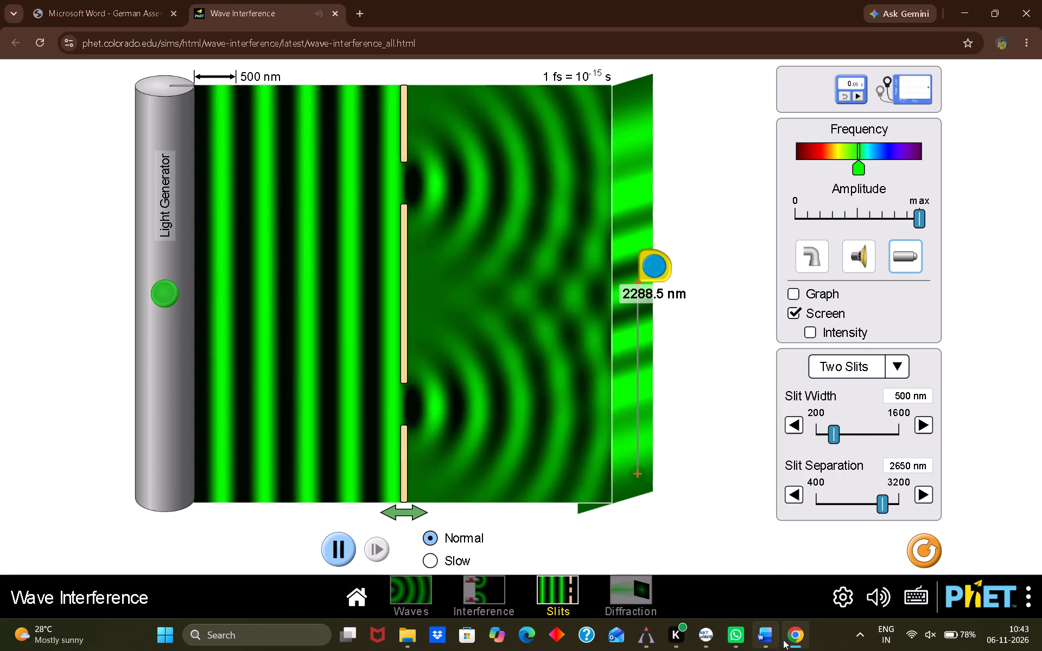
pyautogui.click(759, 632)
pyautogui.scroll(13, 491, 366)
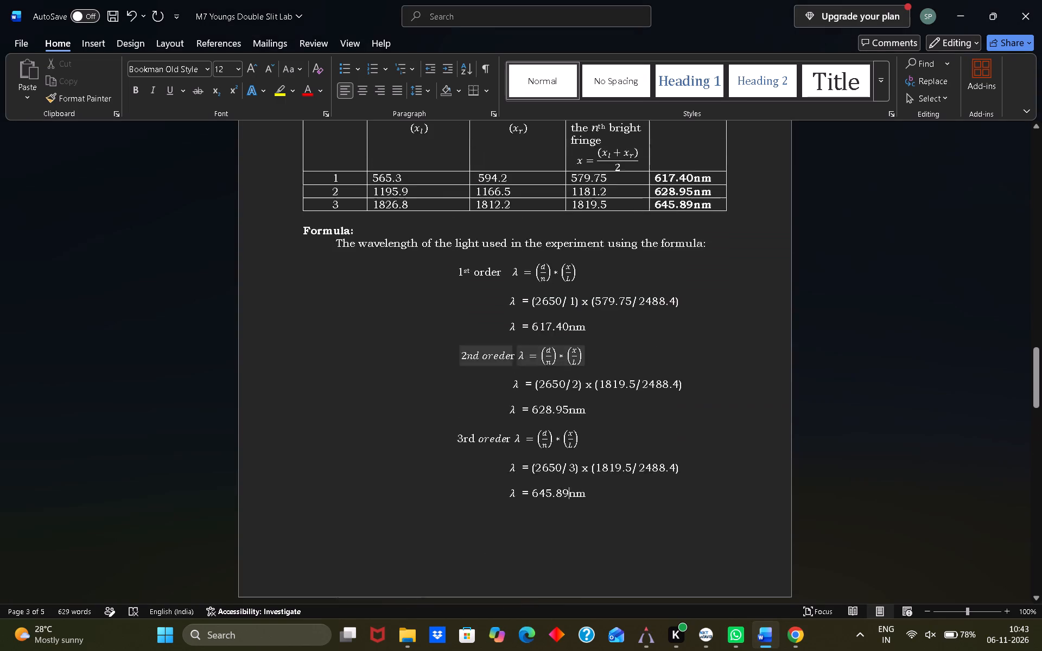
pyautogui.scroll(6, 494, 347)
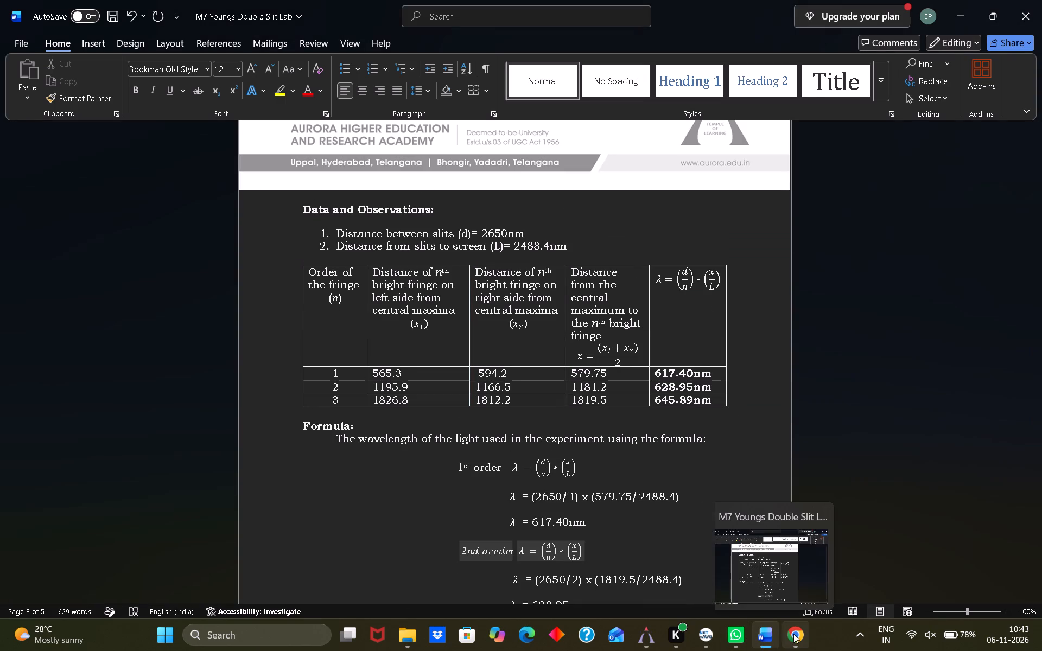
# Re-measure from the central maximum down to the outer bright fringe in Chrome's simulation and check the distance against the Word table.
pyautogui.click(797, 557)
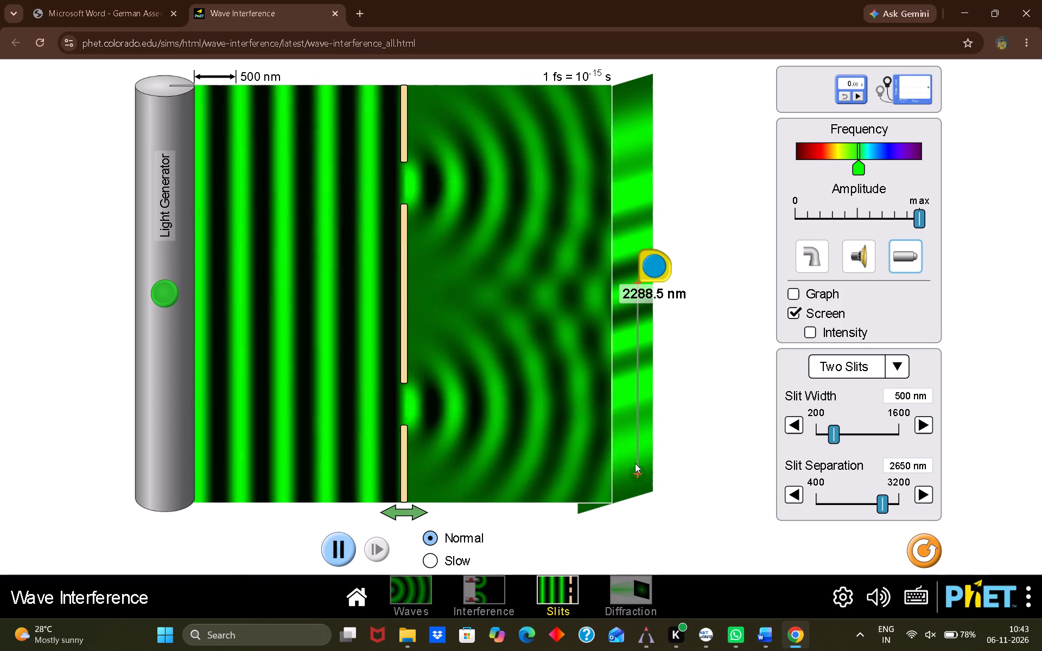
pyautogui.moveTo(638, 470); pyautogui.dragTo(632, 450)
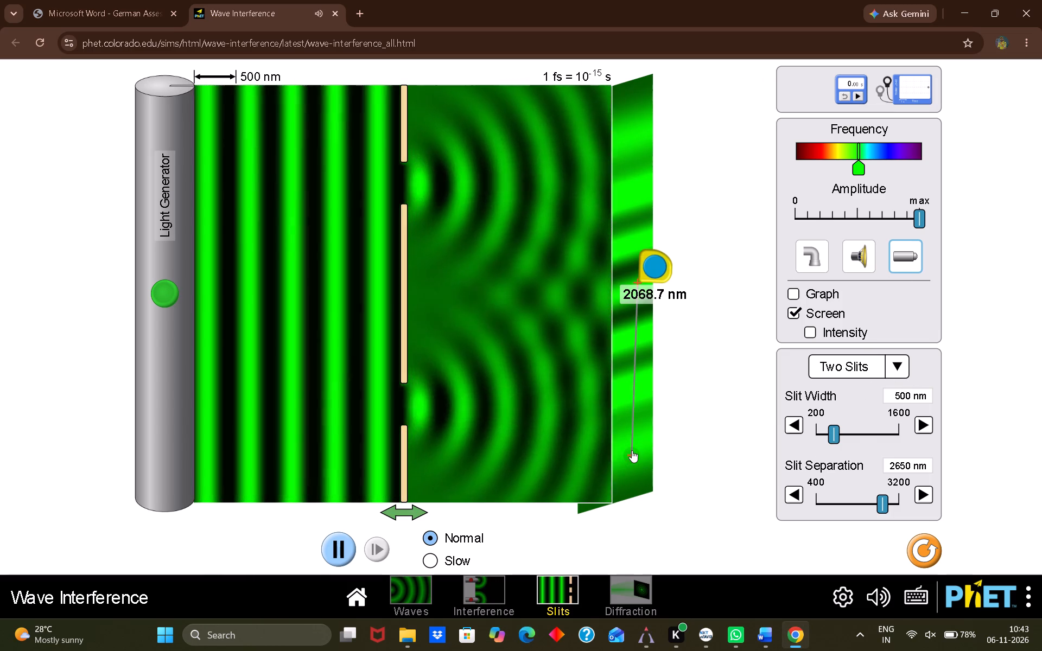
pyautogui.moveTo(632, 450); pyautogui.dragTo(637, 416)
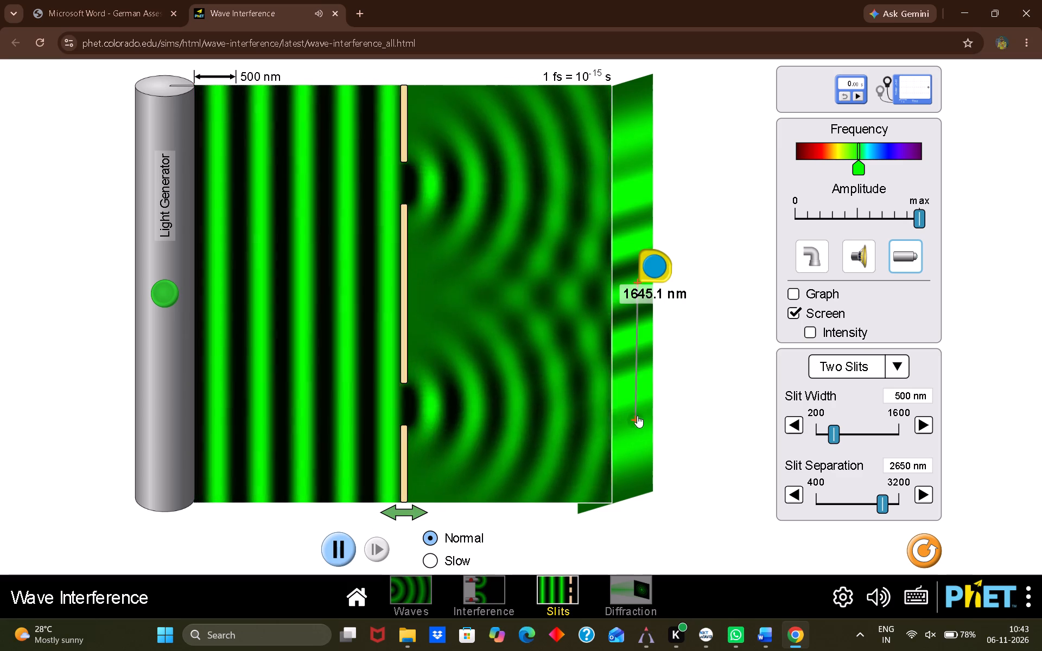
pyautogui.moveTo(637, 416); pyautogui.dragTo(633, 439)
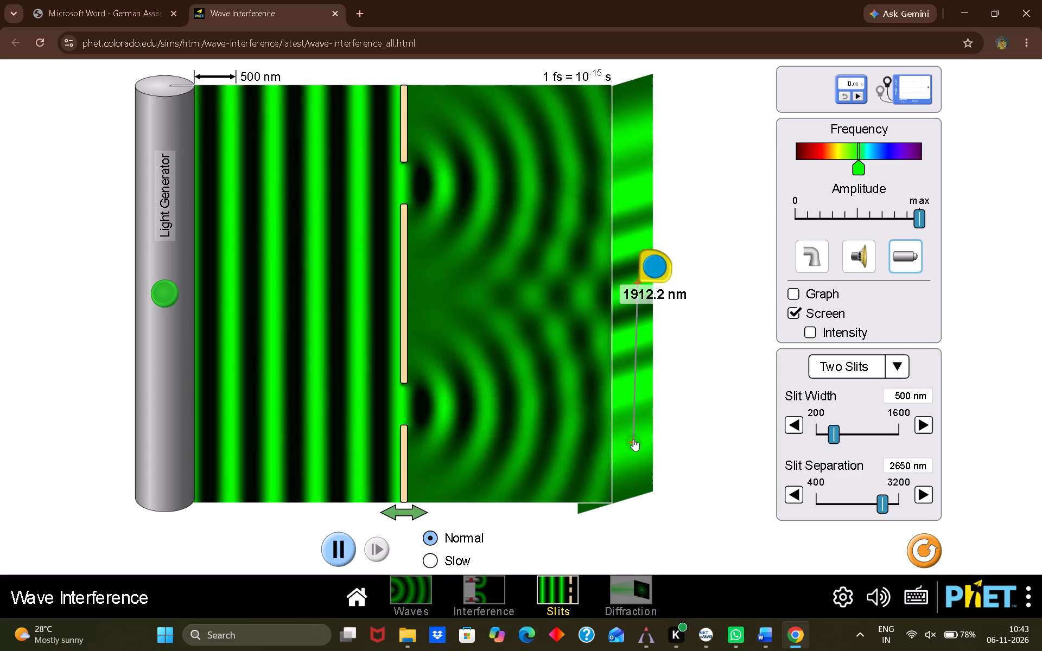
pyautogui.moveTo(633, 439); pyautogui.dragTo(638, 438)
pyautogui.moveTo(647, 264); pyautogui.dragTo(647, 265)
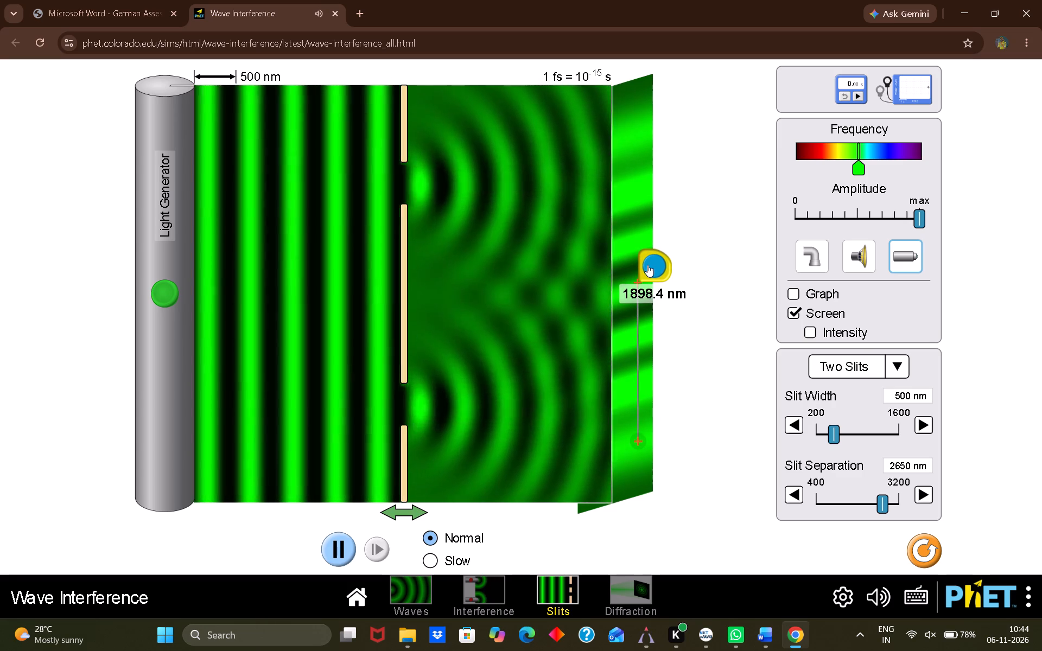
pyautogui.moveTo(647, 265); pyautogui.dragTo(645, 271)
pyautogui.click(645, 271)
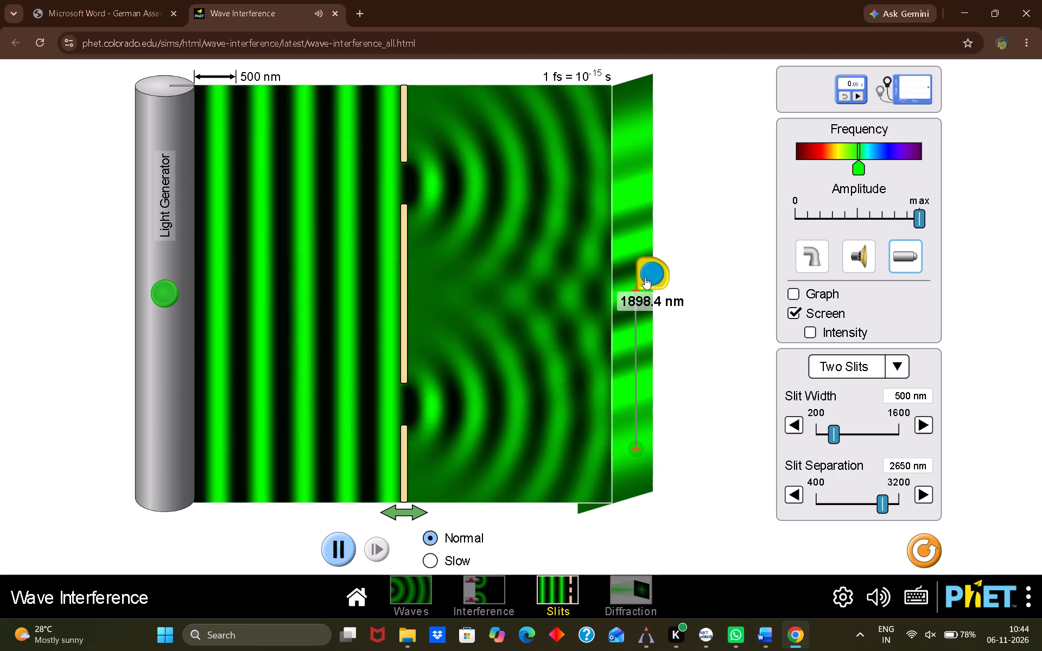
pyautogui.click(764, 635)
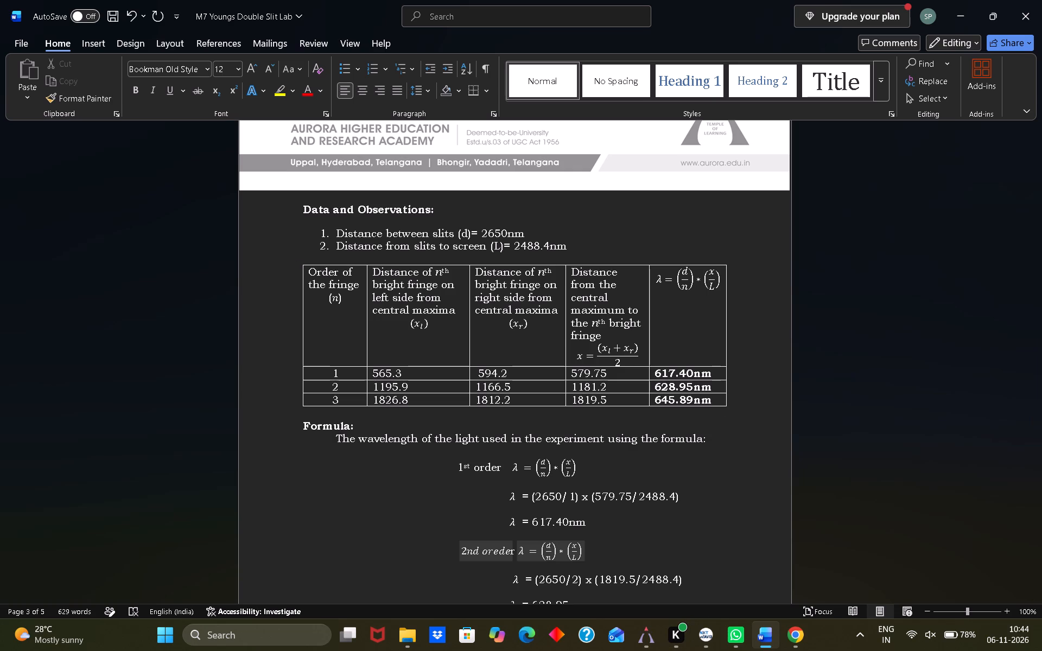
# Refine the tape measurement in Chrome's simulation from the central maximum to the third-order bright fringe below it on the projection screen.
pyautogui.click(791, 643)
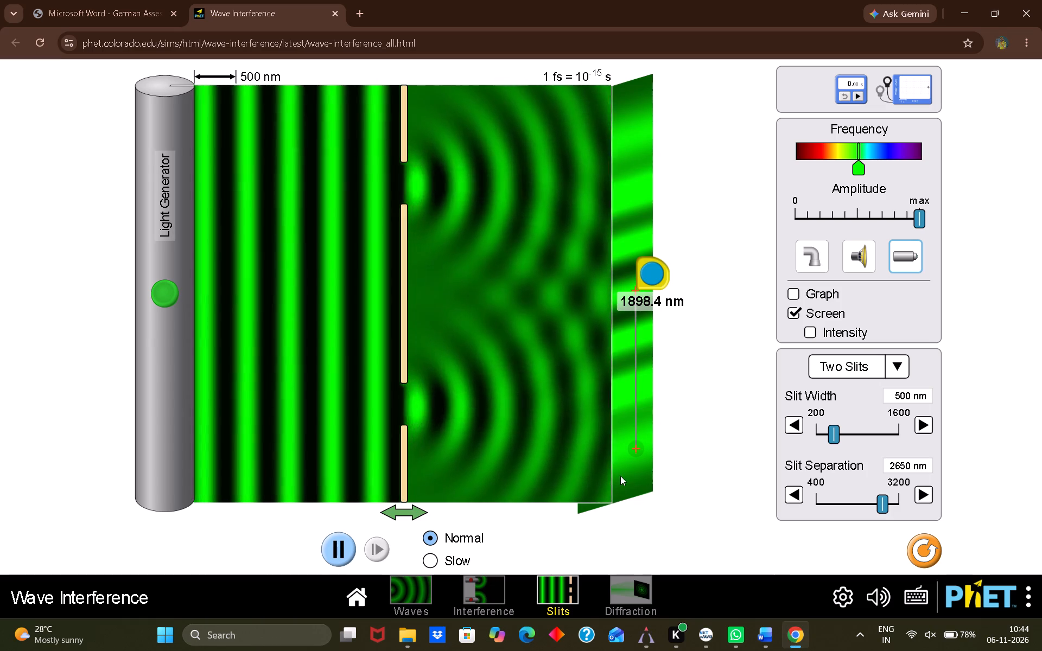
pyautogui.moveTo(634, 451); pyautogui.dragTo(634, 443)
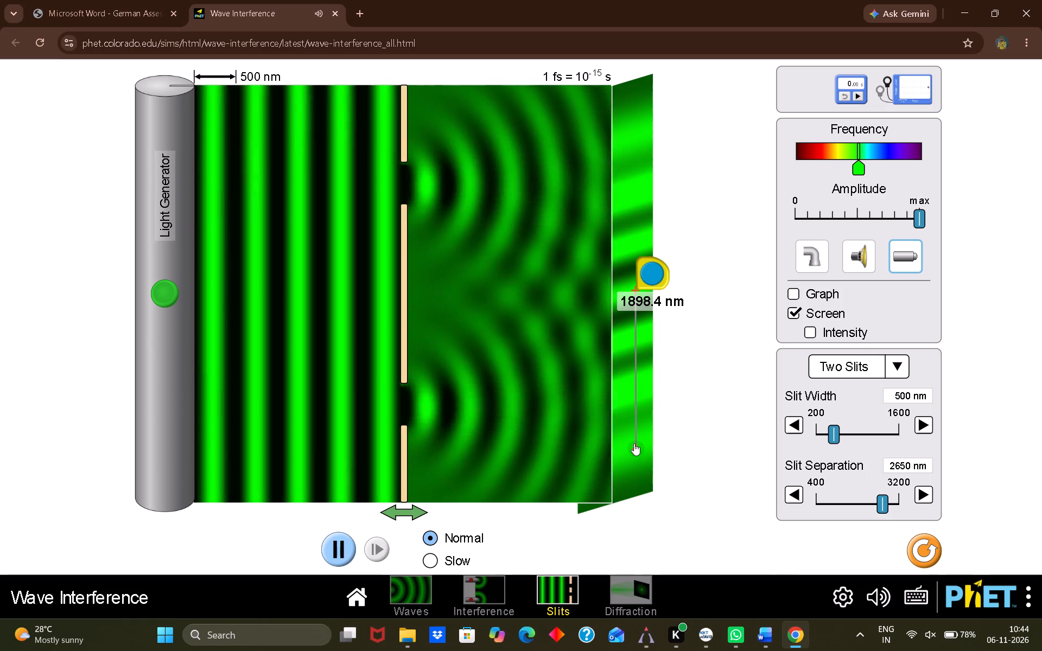
pyautogui.moveTo(634, 443); pyautogui.dragTo(634, 444)
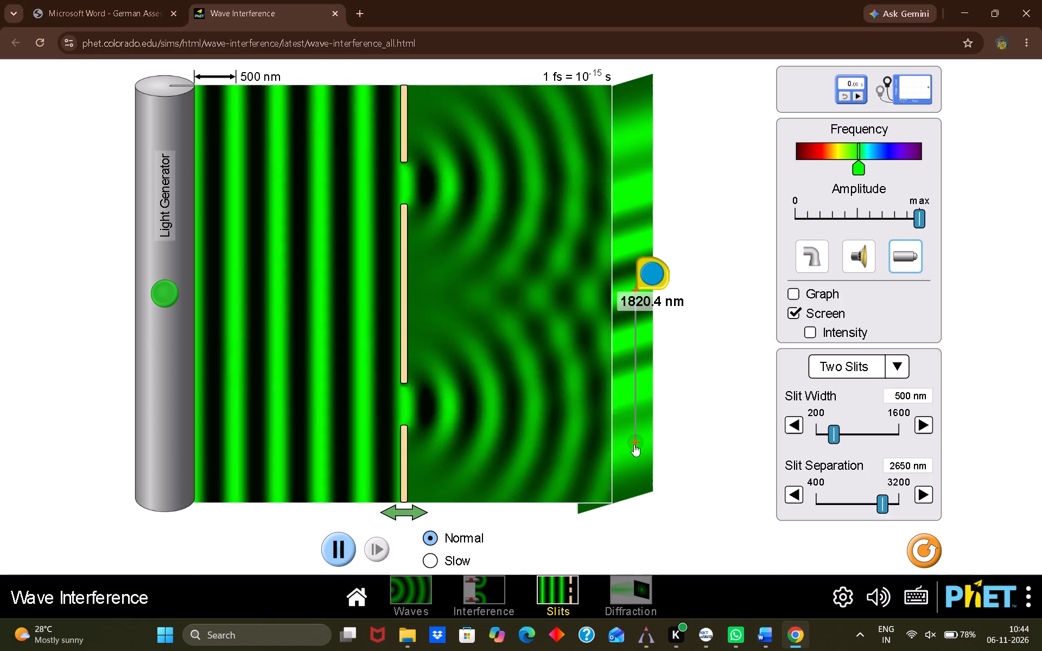
pyautogui.moveTo(634, 444); pyautogui.dragTo(636, 438)
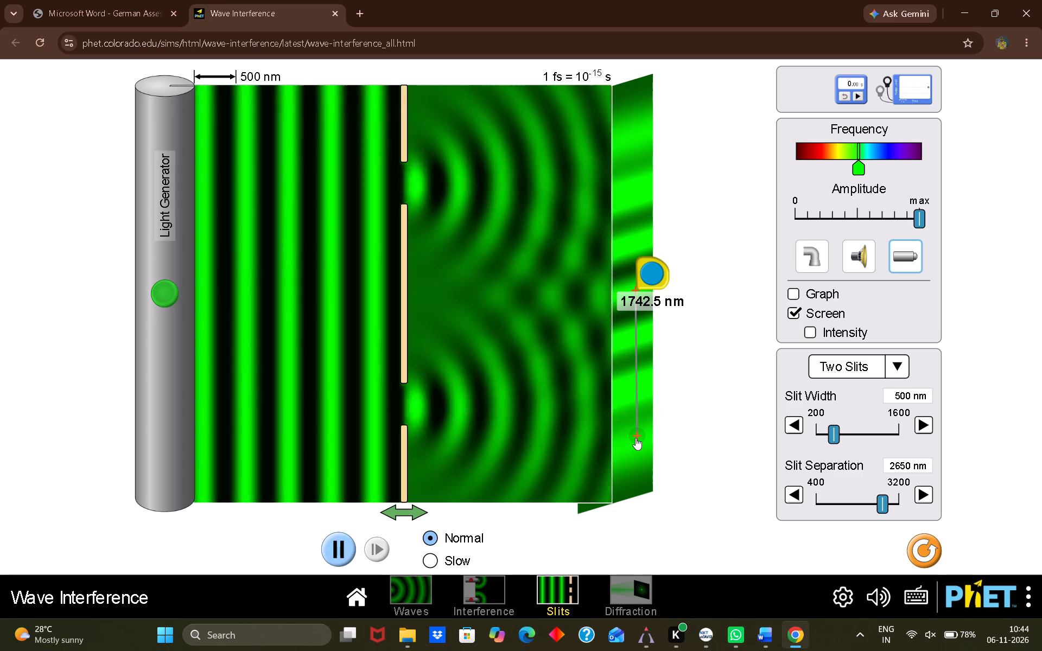
pyautogui.moveTo(636, 438); pyautogui.dragTo(625, 444)
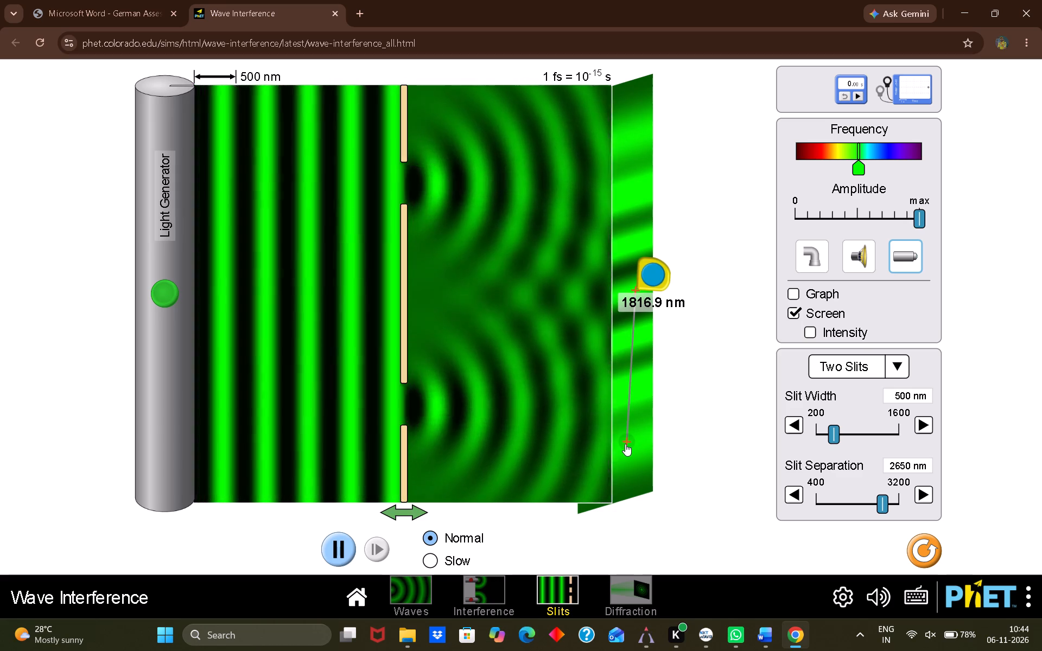
pyautogui.moveTo(625, 444); pyautogui.dragTo(629, 439)
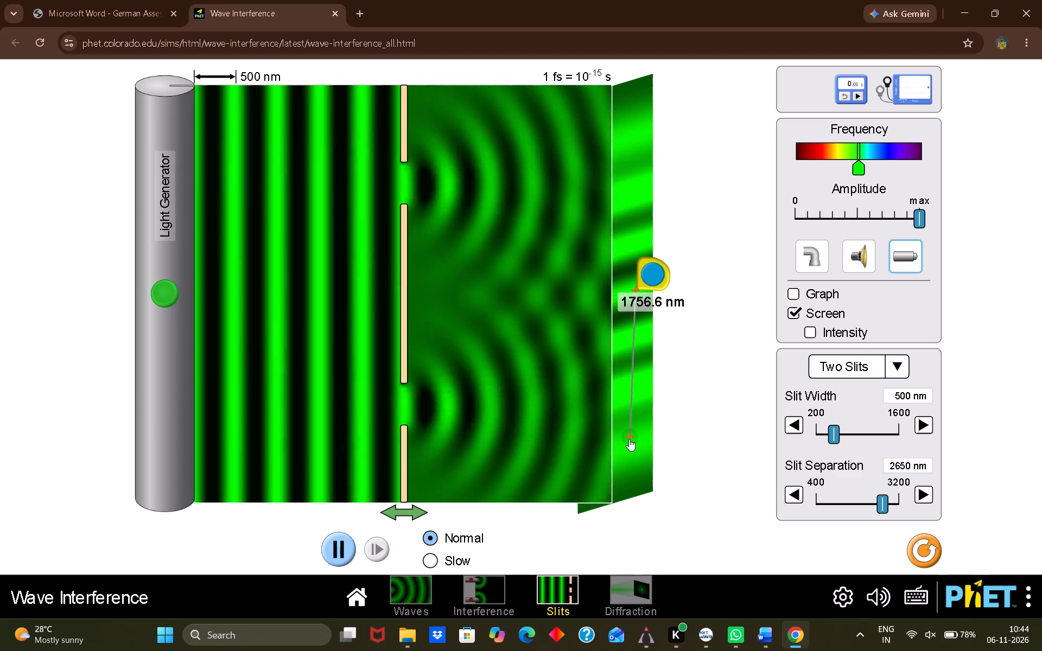
pyautogui.moveTo(629, 439); pyautogui.dragTo(637, 447)
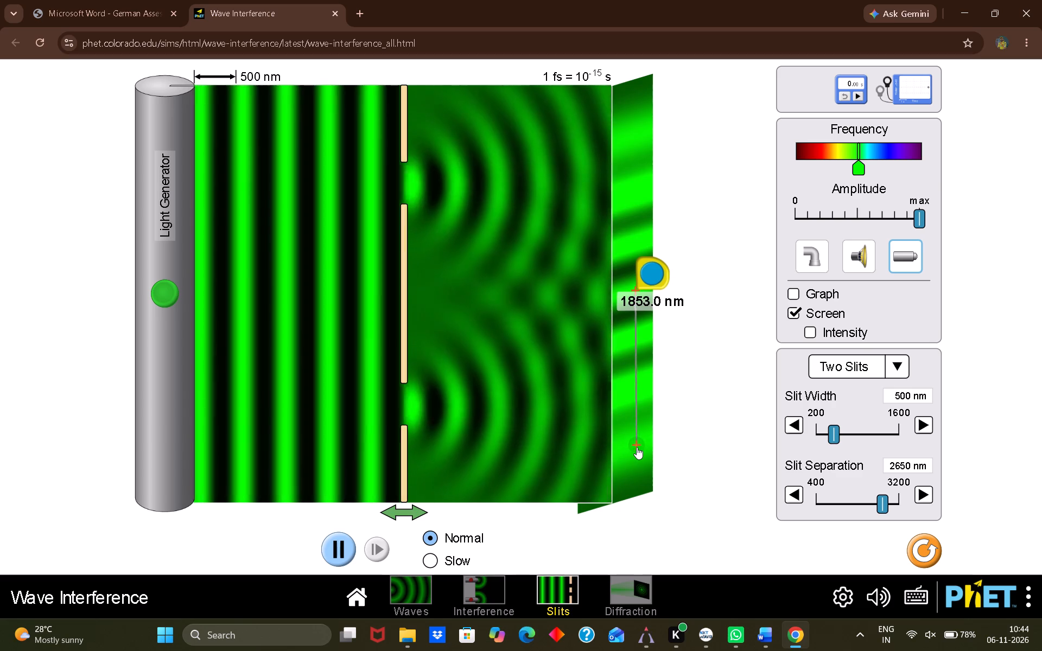
pyautogui.moveTo(637, 447); pyautogui.dragTo(634, 443)
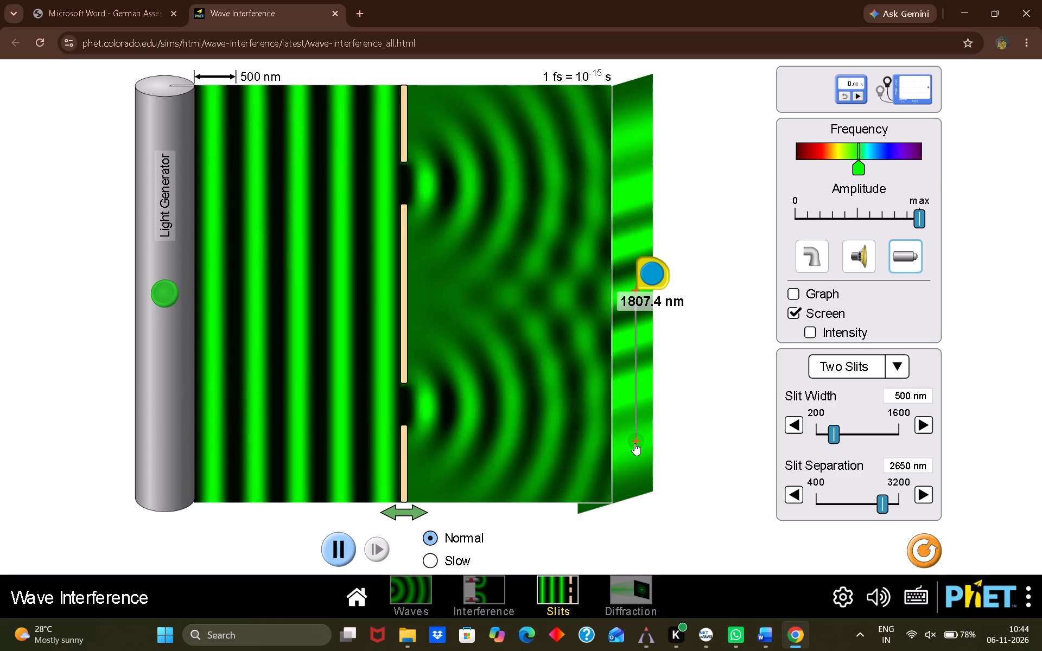
pyautogui.moveTo(634, 443); pyautogui.dragTo(636, 448)
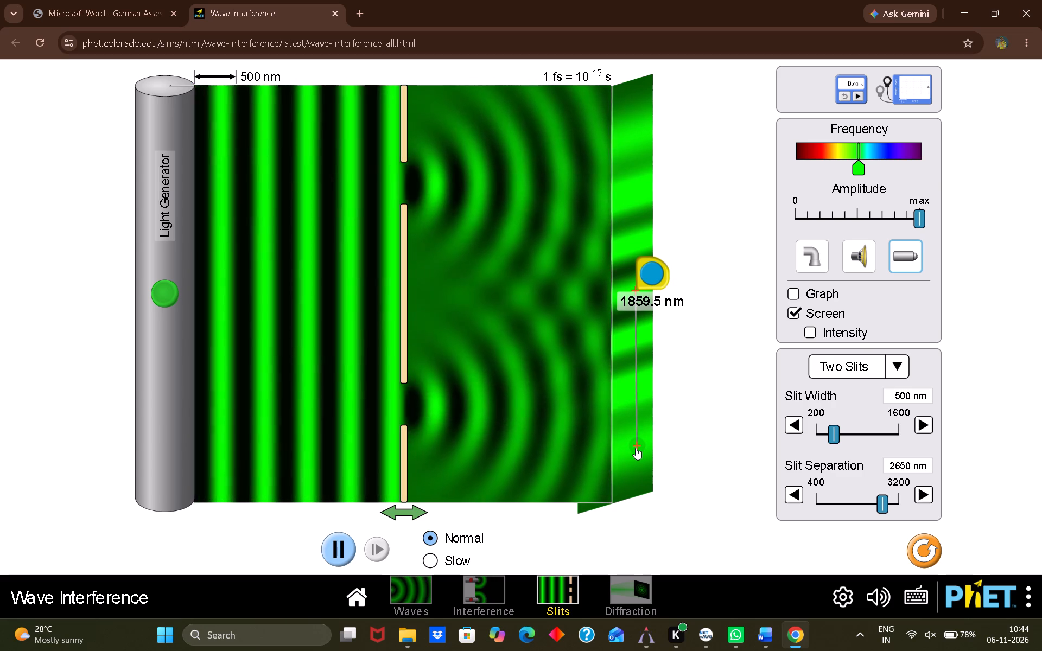
pyautogui.moveTo(636, 448); pyautogui.dragTo(632, 444)
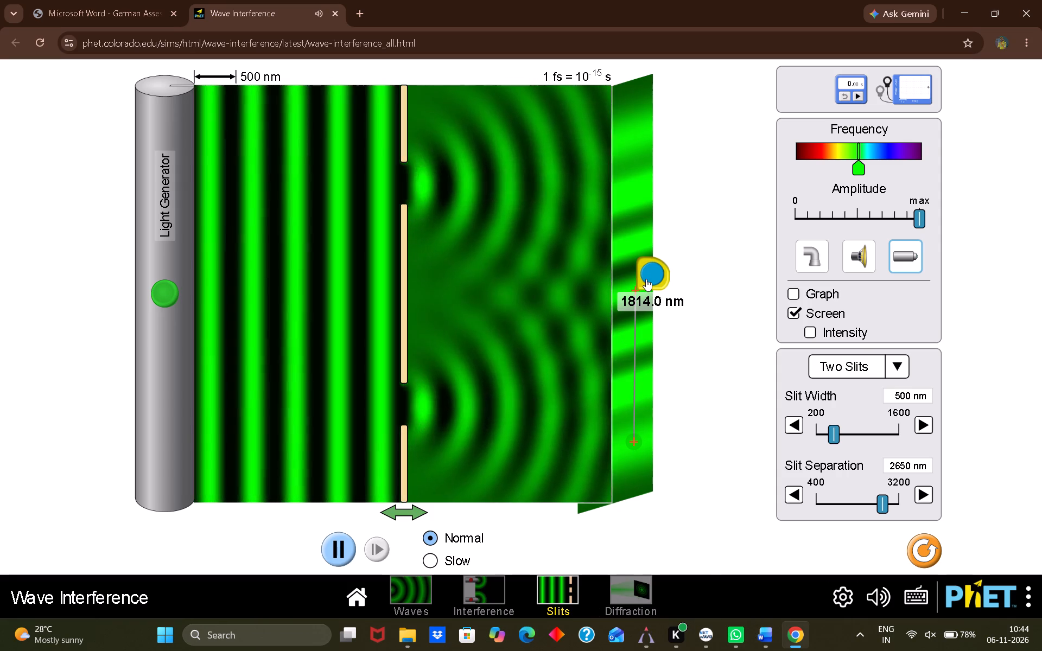
pyautogui.click(646, 279)
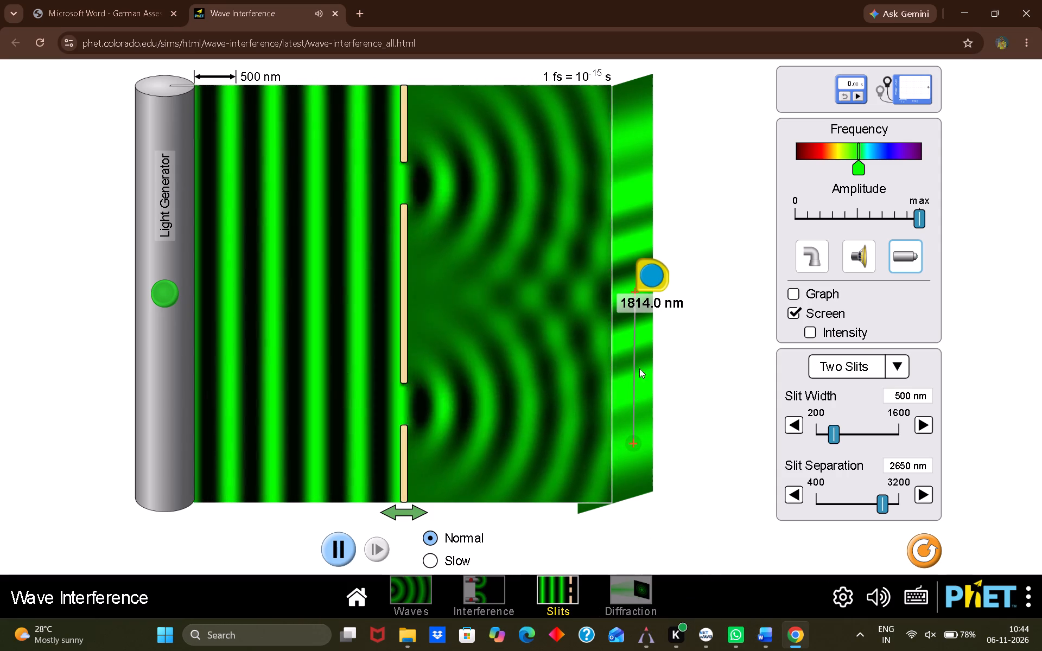
pyautogui.click(653, 265)
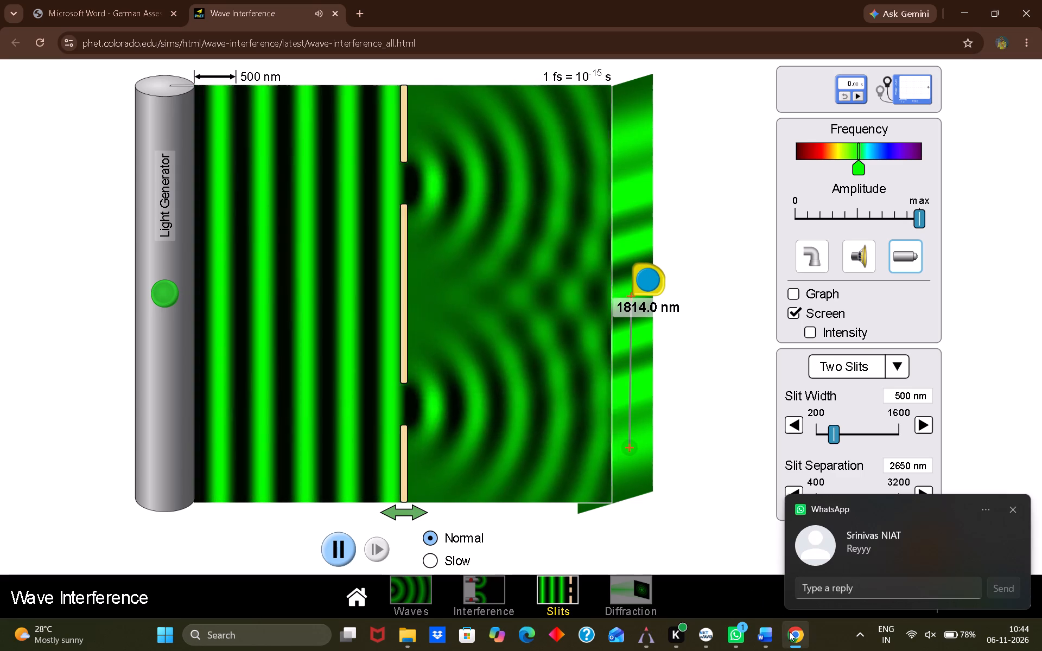
# Switch to Word and replace the placeholder in the Result's Green Colour equation with λ = (617.40nm +.
pyautogui.click(759, 565)
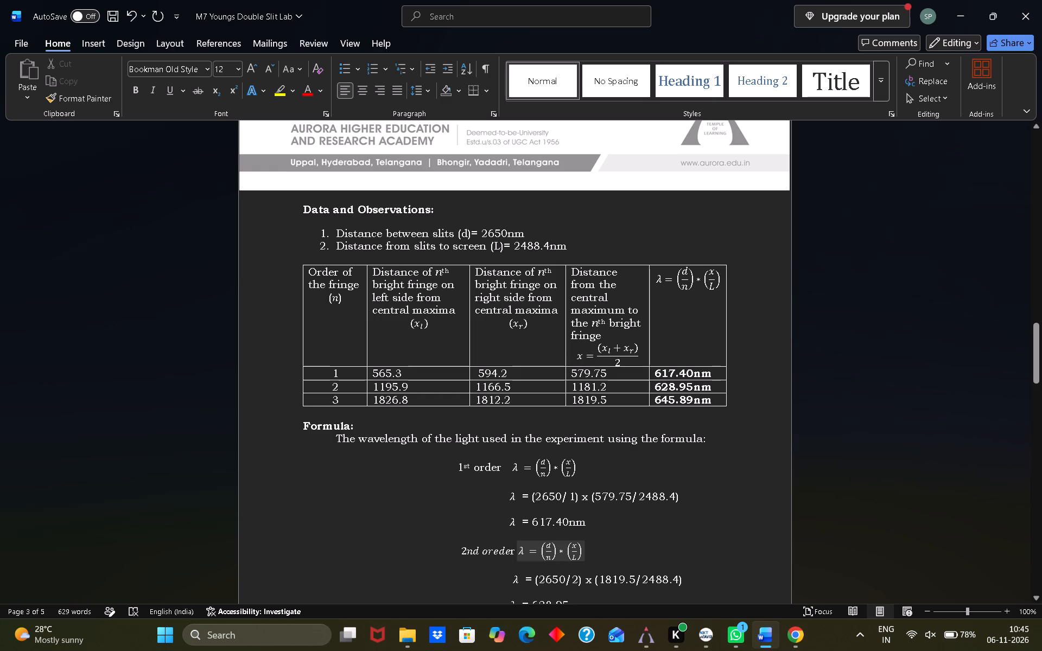
pyautogui.scroll(-16, 609, 411)
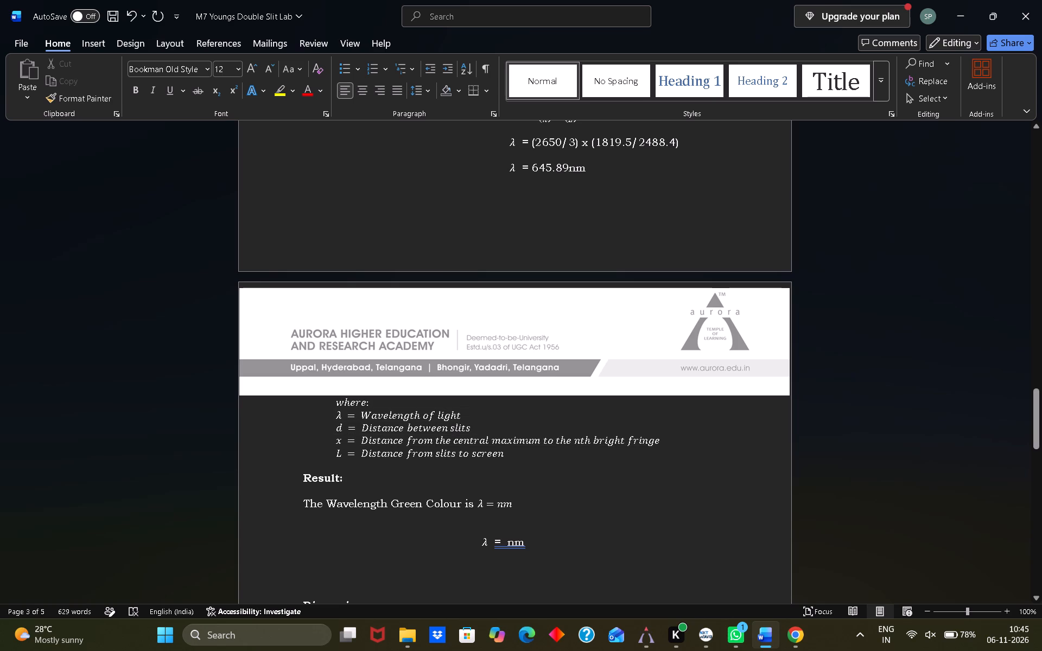
pyautogui.scroll(-2, 512, 407)
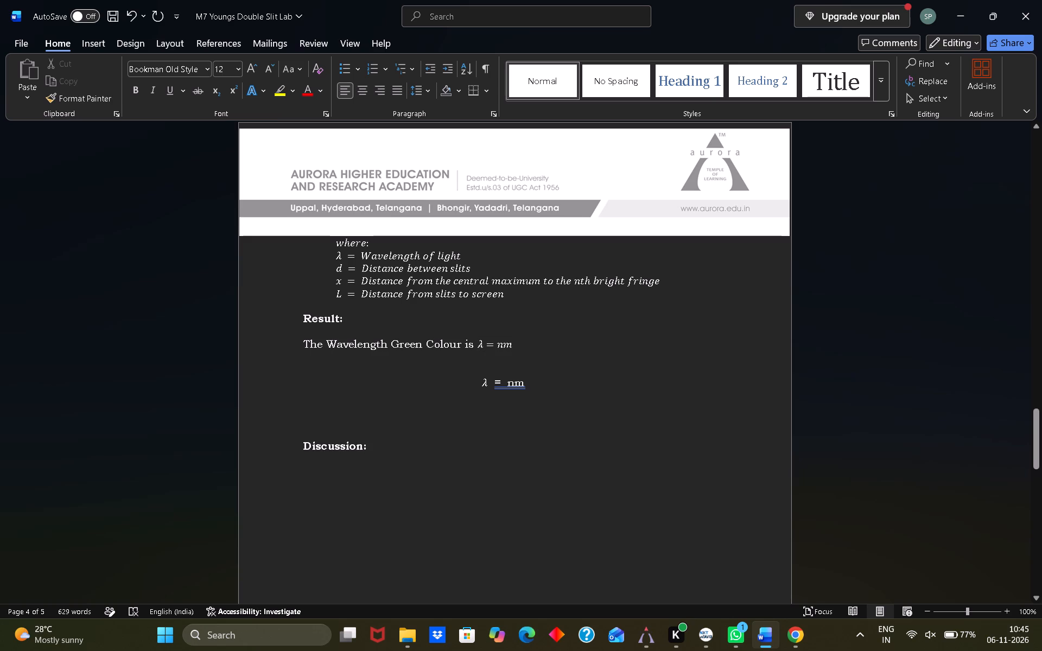
pyautogui.click(498, 343)
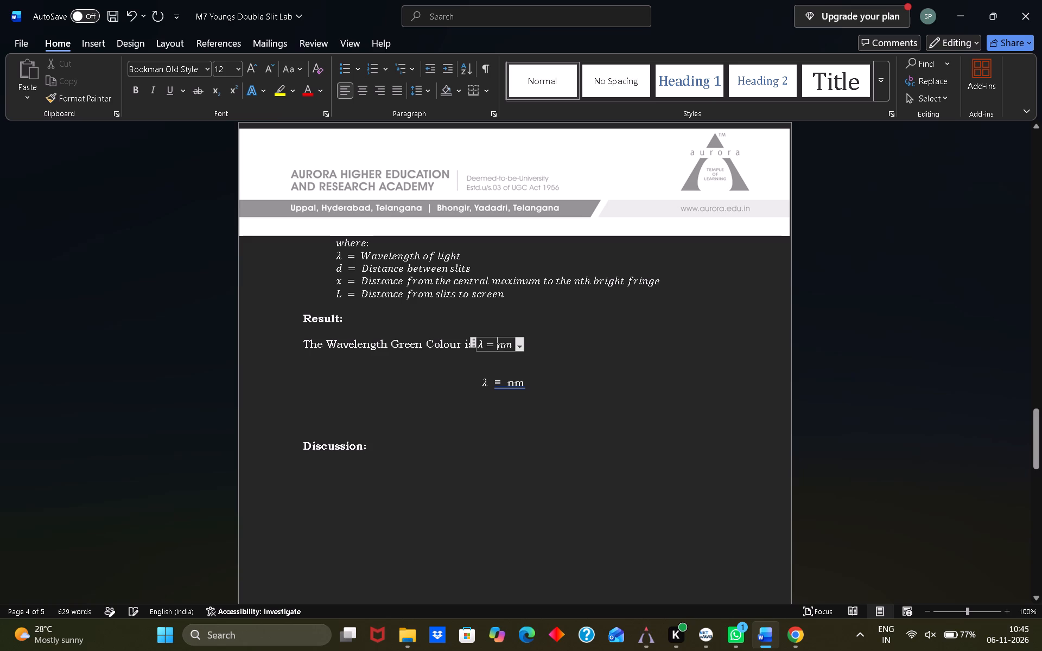
pyautogui.click(498, 343)
pyautogui.click(510, 371)
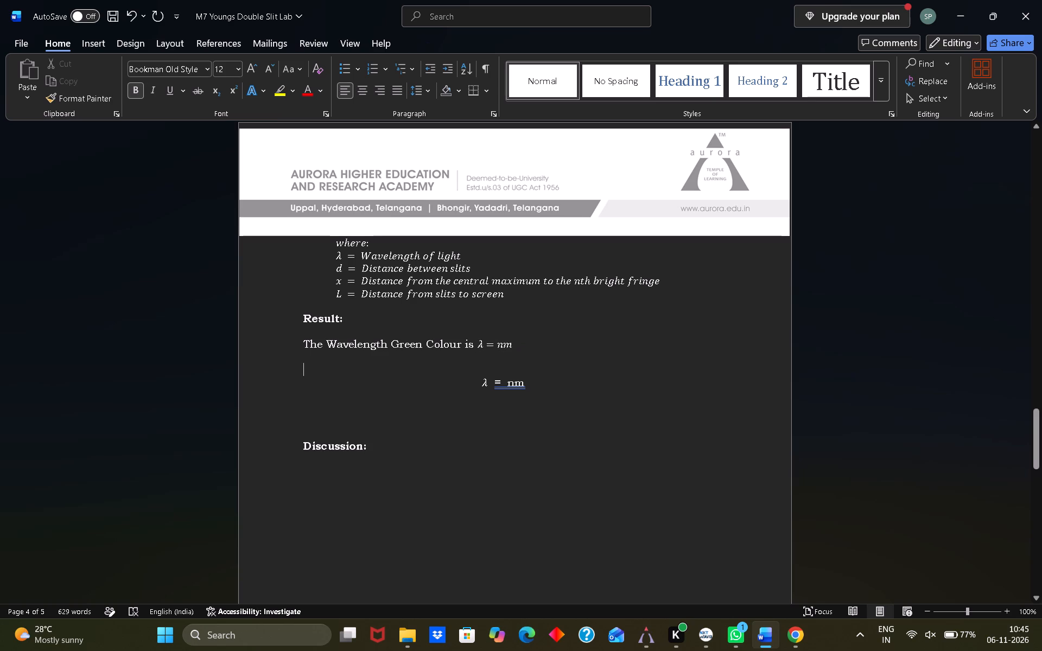
pyautogui.click(525, 344)
pyautogui.press('BackSpace')
pyautogui.press('BackSpace')
pyautogui.press('BackSpace')
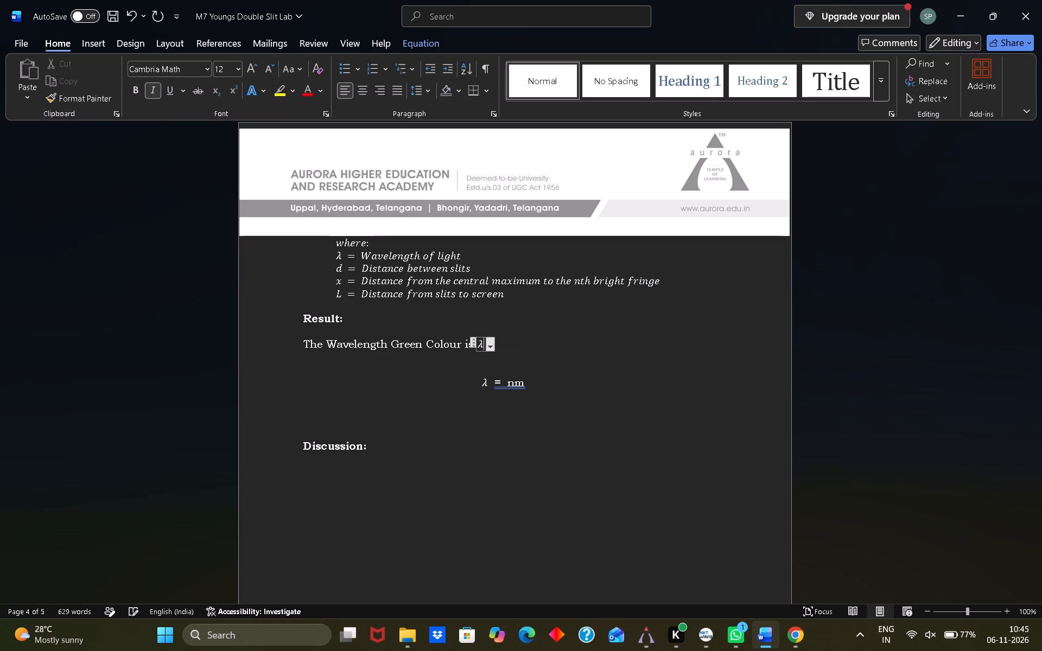
pyautogui.write('=')
pyautogui.press('space')
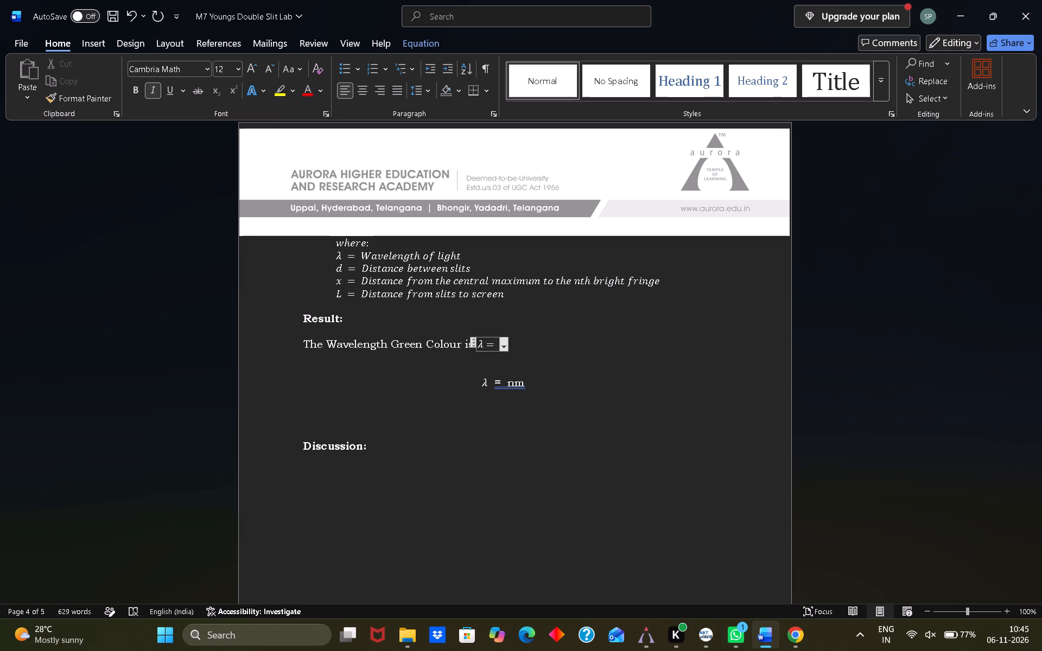
pyautogui.hotkey('shift', '(')
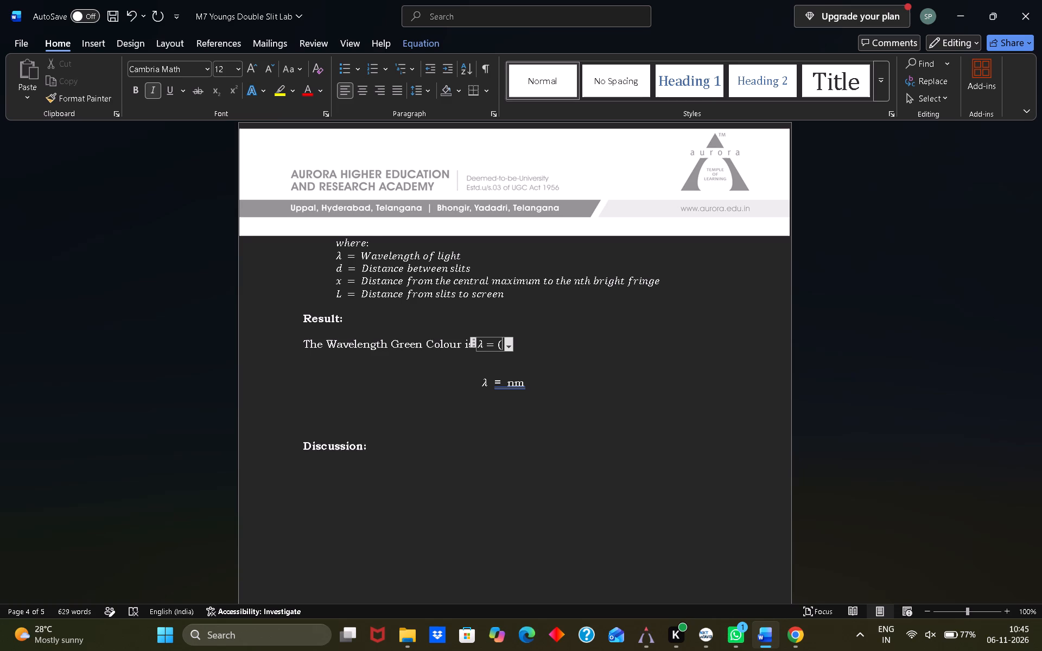
pyautogui.write('617.40')
pyautogui.write('nm')
pyautogui.hotkey('shift', '+')
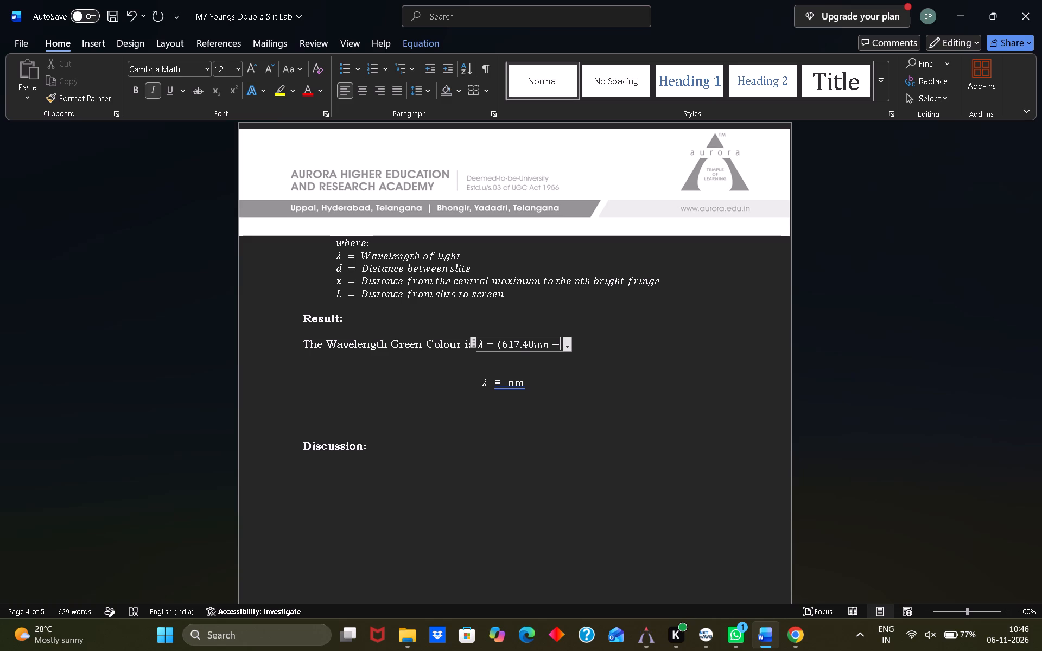
pyautogui.press('space')
# Check the second-order λ under Formula and add 628.95nm as the second term of the Result equation.
pyautogui.scroll(3, 525, 344)
pyautogui.scroll(-1, 525, 344)
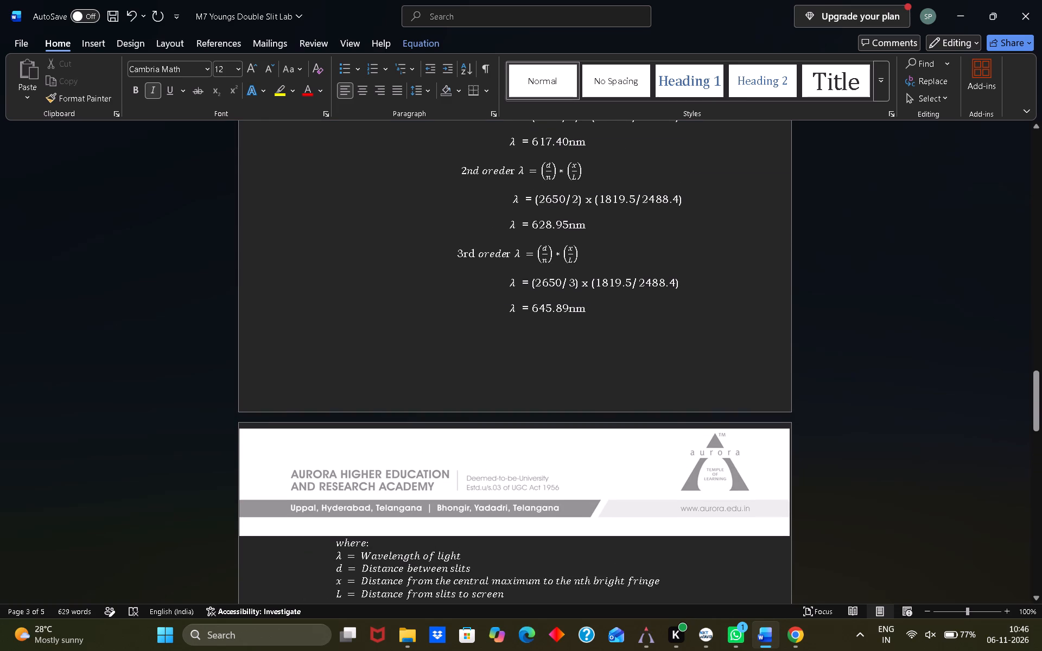
pyautogui.scroll(-1, 525, 344)
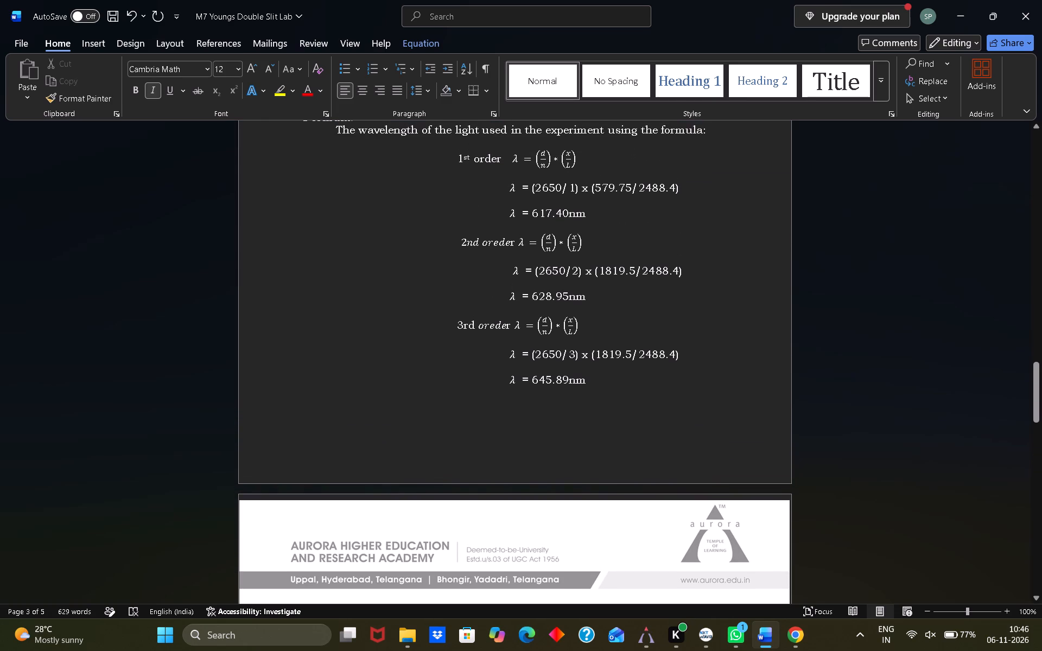
pyautogui.scroll(-4, 525, 344)
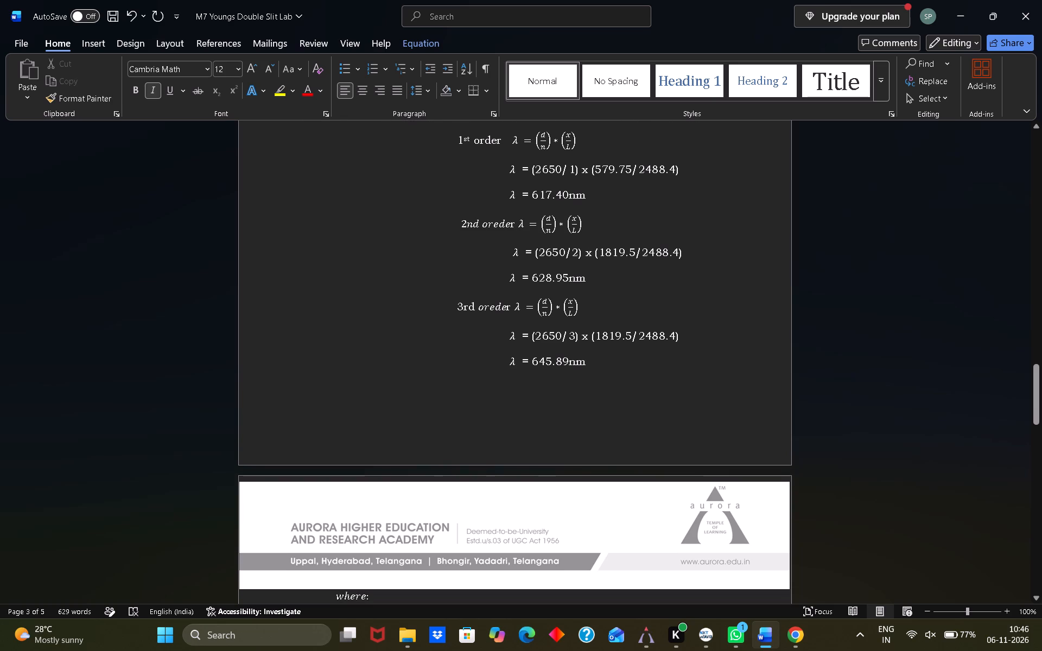
pyautogui.scroll(-1, 525, 344)
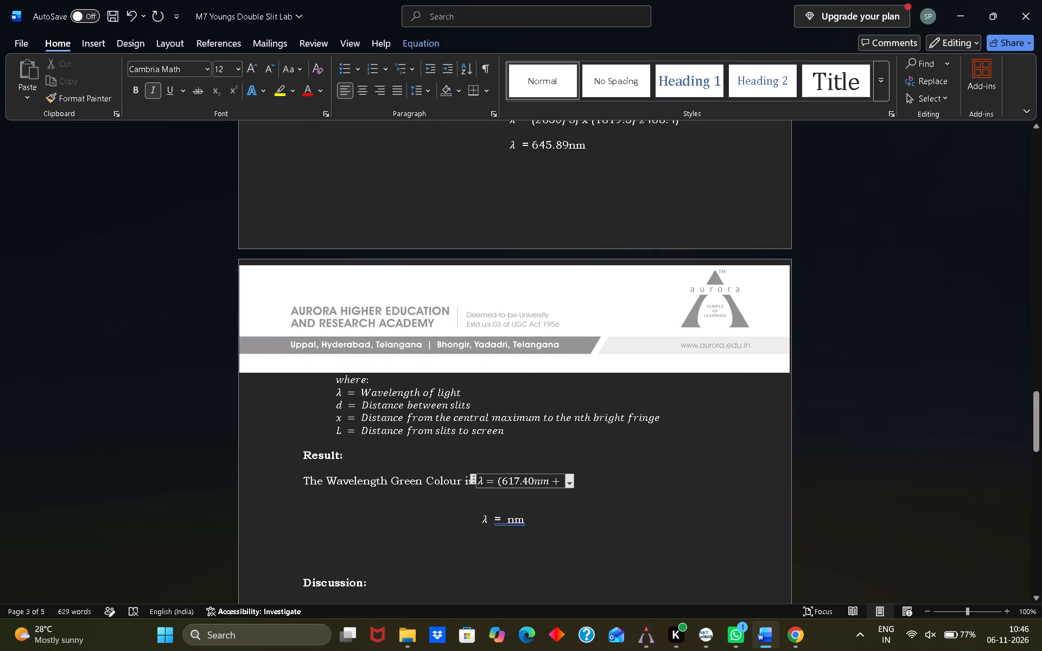
pyautogui.press('6')
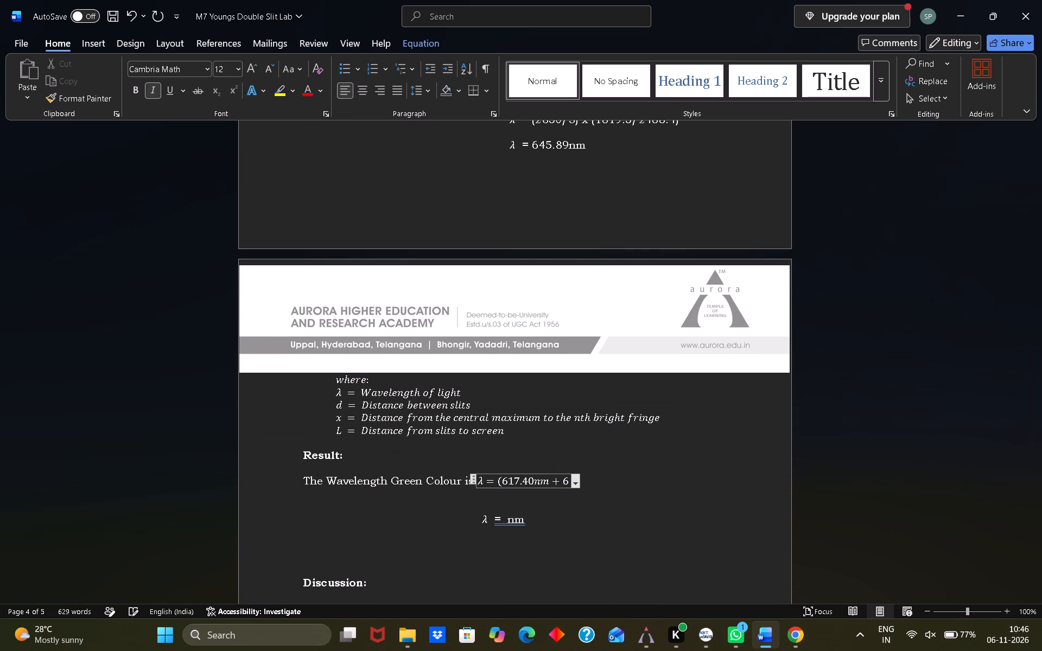
pyautogui.write('28')
pyautogui.press('.')
pyautogui.write('95')
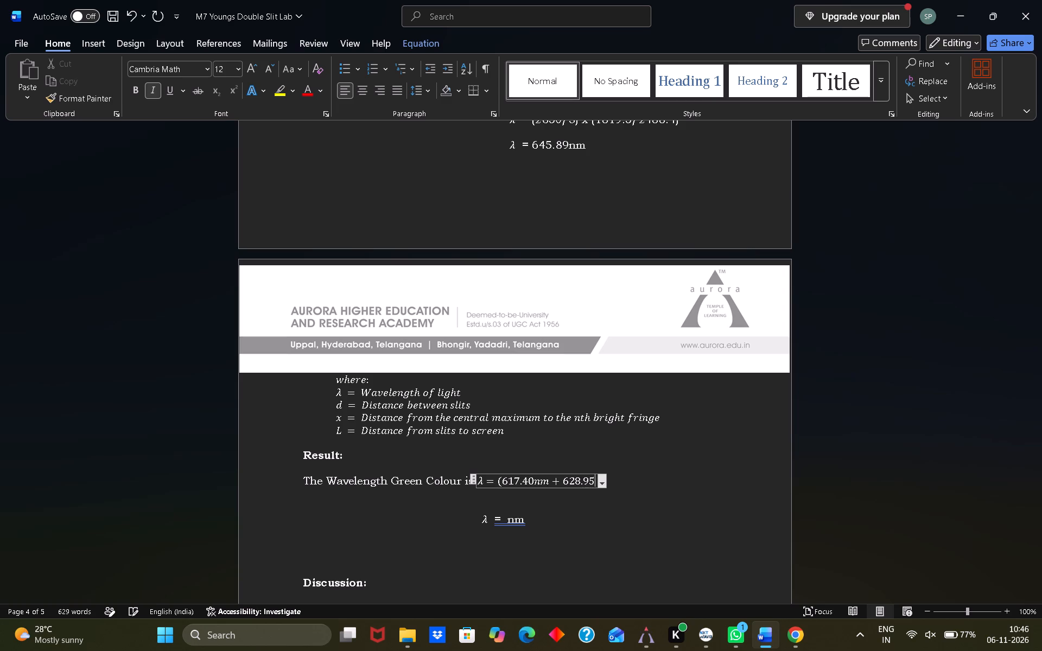
pyautogui.write('nm')
# Add + 645.89nm as the third term of the Result equation and close the bracket.
pyautogui.hotkey('shift', '+')
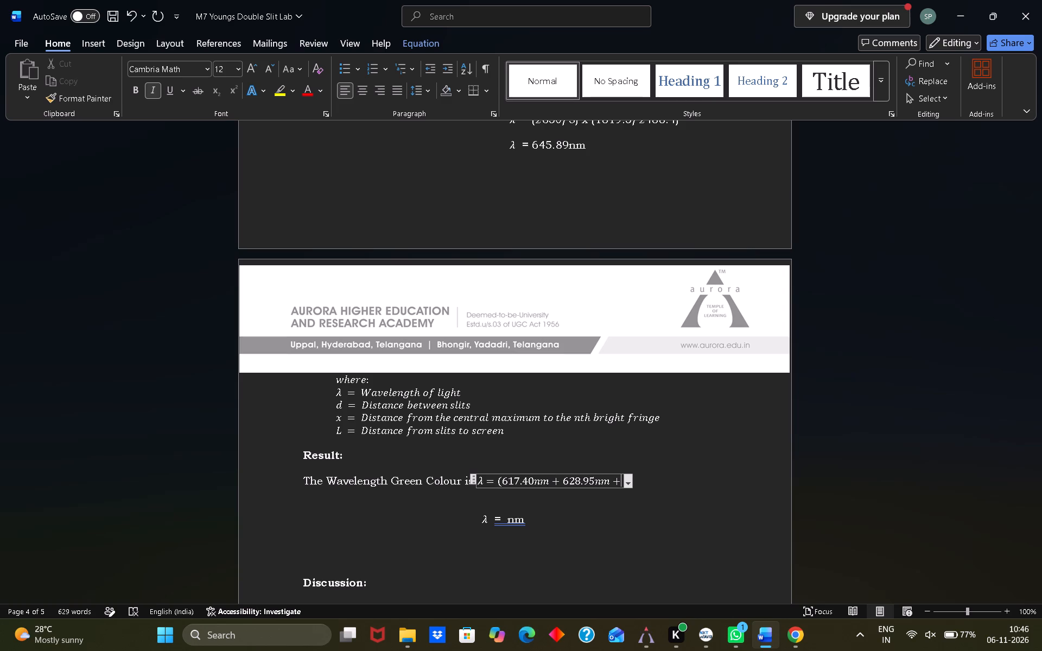
pyautogui.write('645')
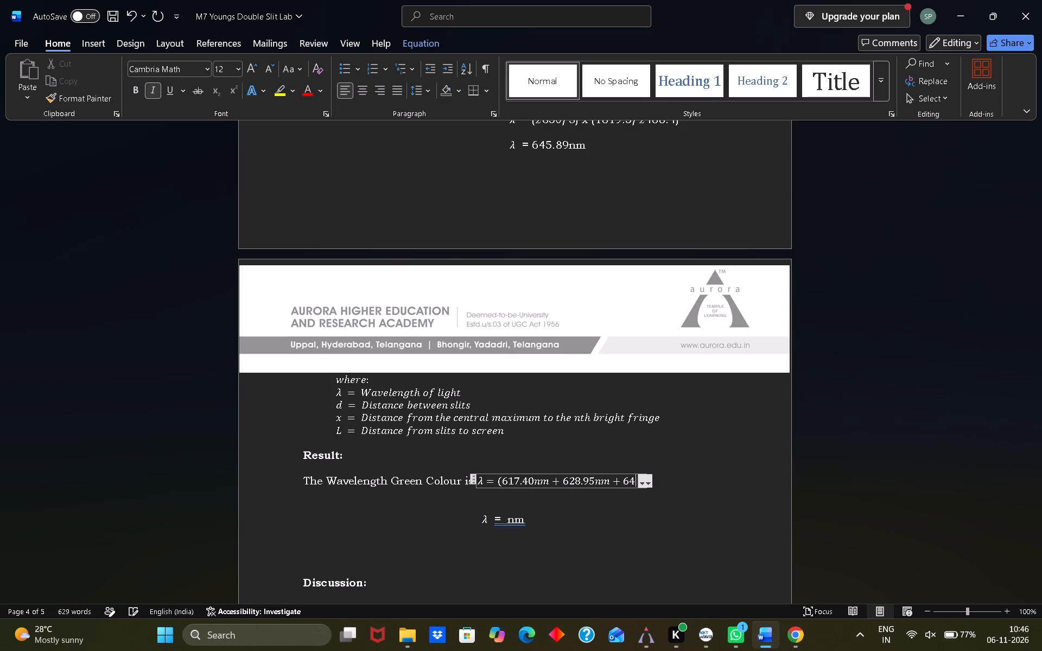
pyautogui.press('.')
pyautogui.write('89')
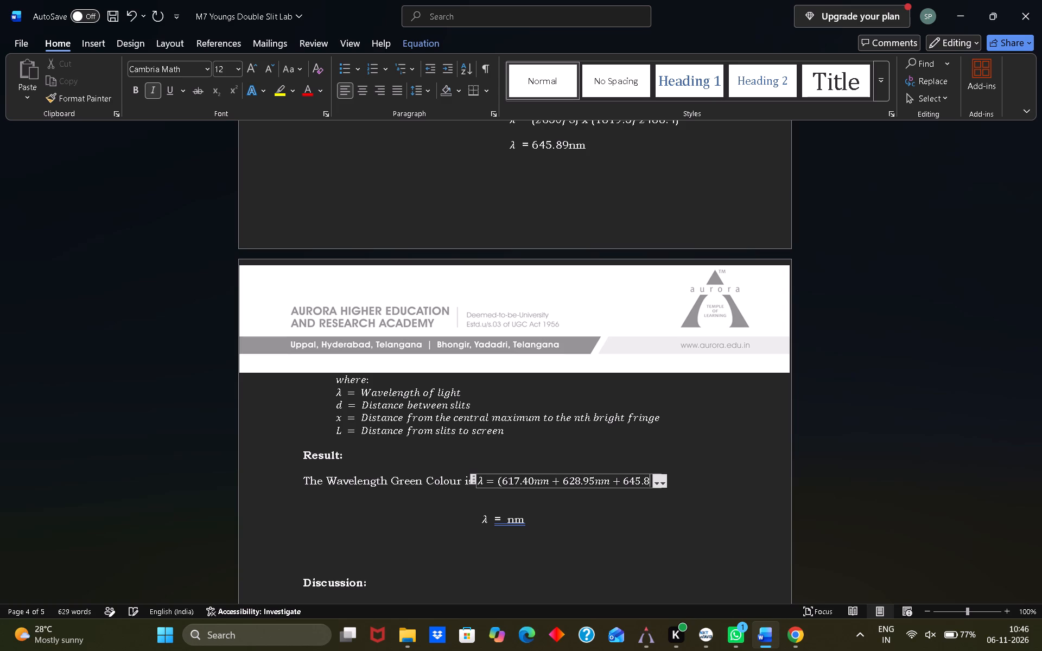
pyautogui.write('nm')
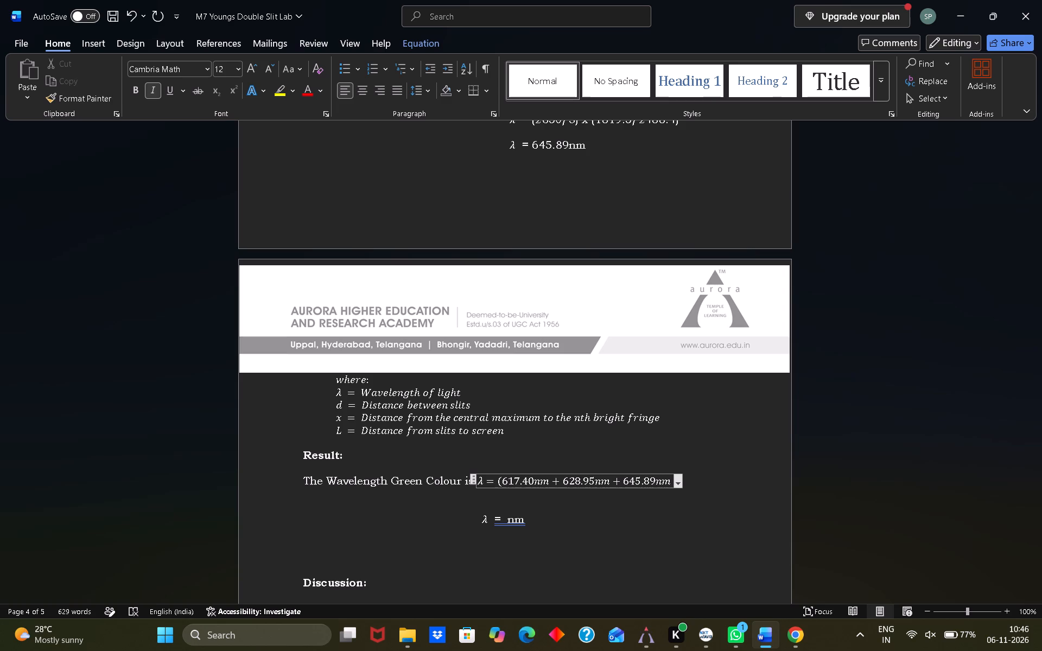
pyautogui.hotkey('shift', '+')
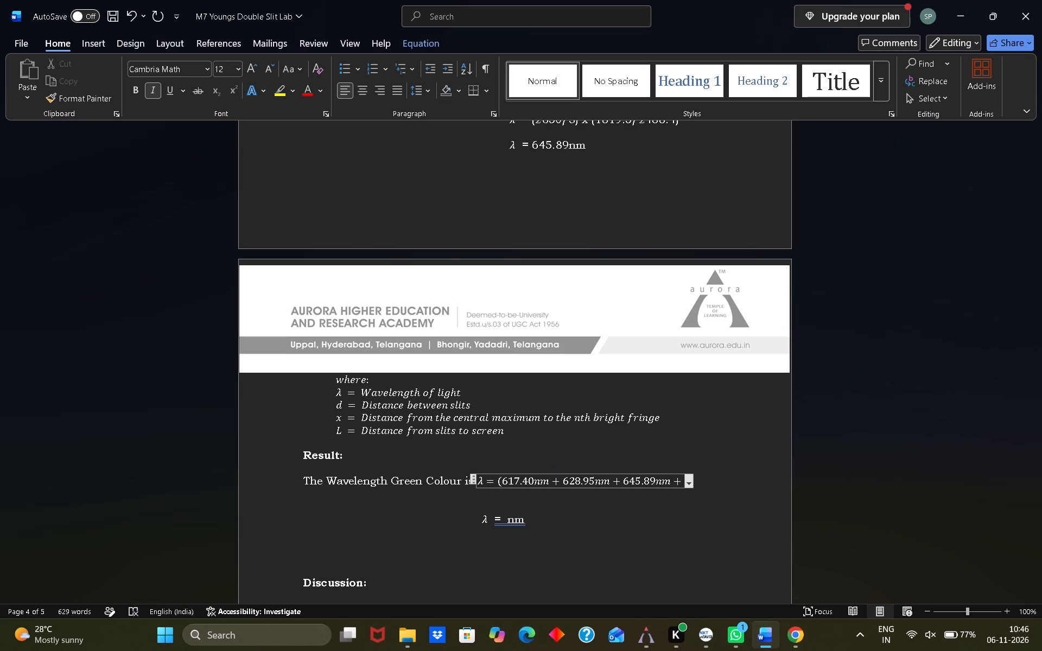
pyautogui.press('BackSpace')
pyautogui.hotkey('shift', ')')
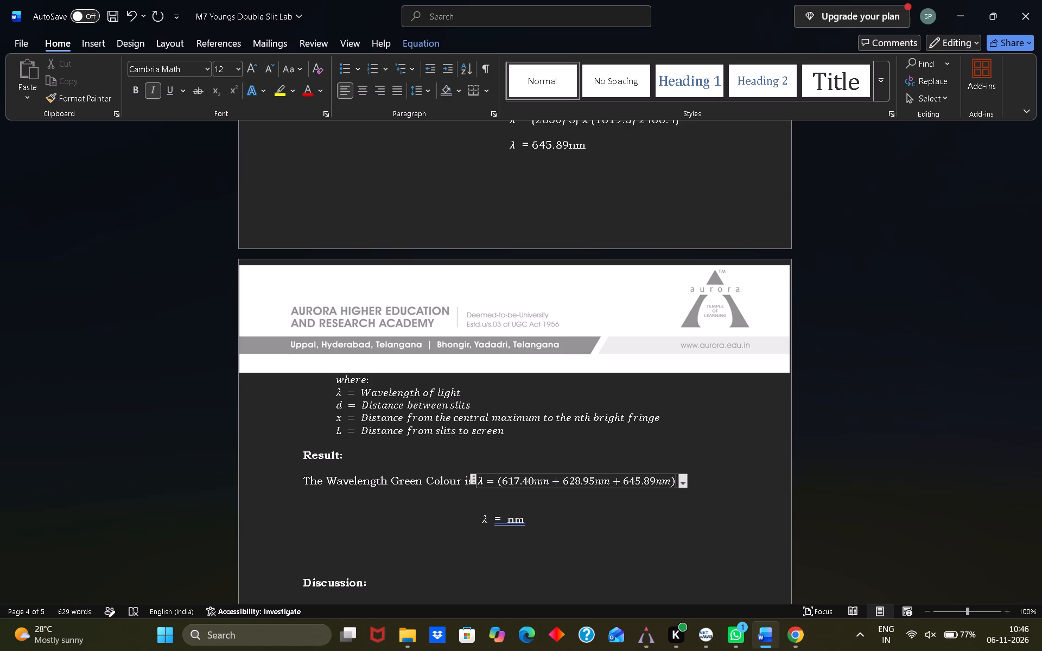
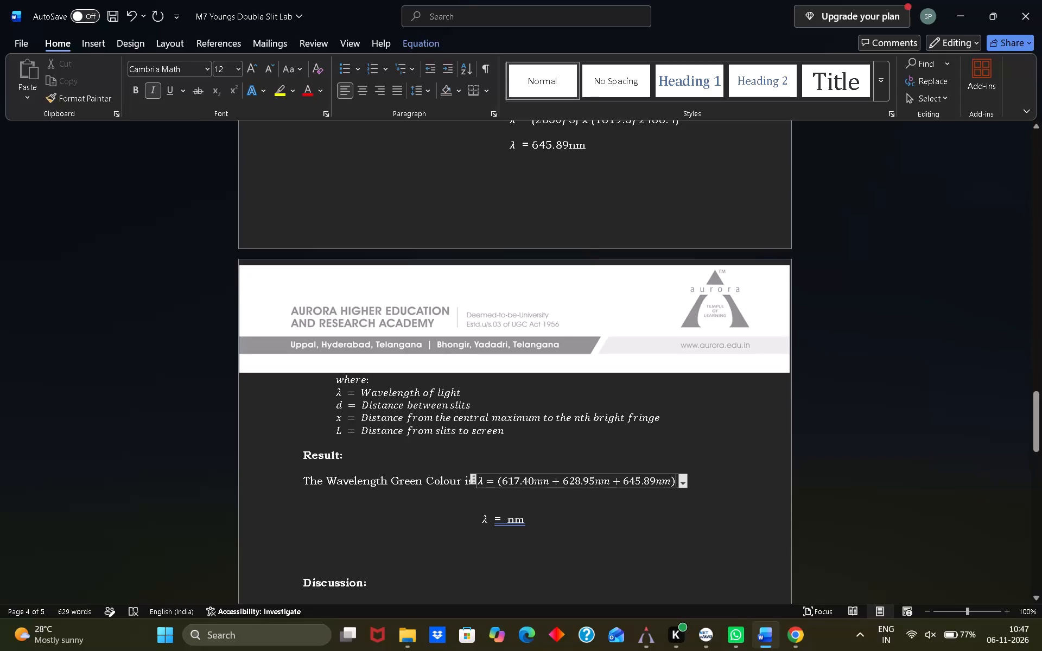
# Enter 630.746 as the final λ value in nm on the line below the Result equation.
pyautogui.click(504, 521)
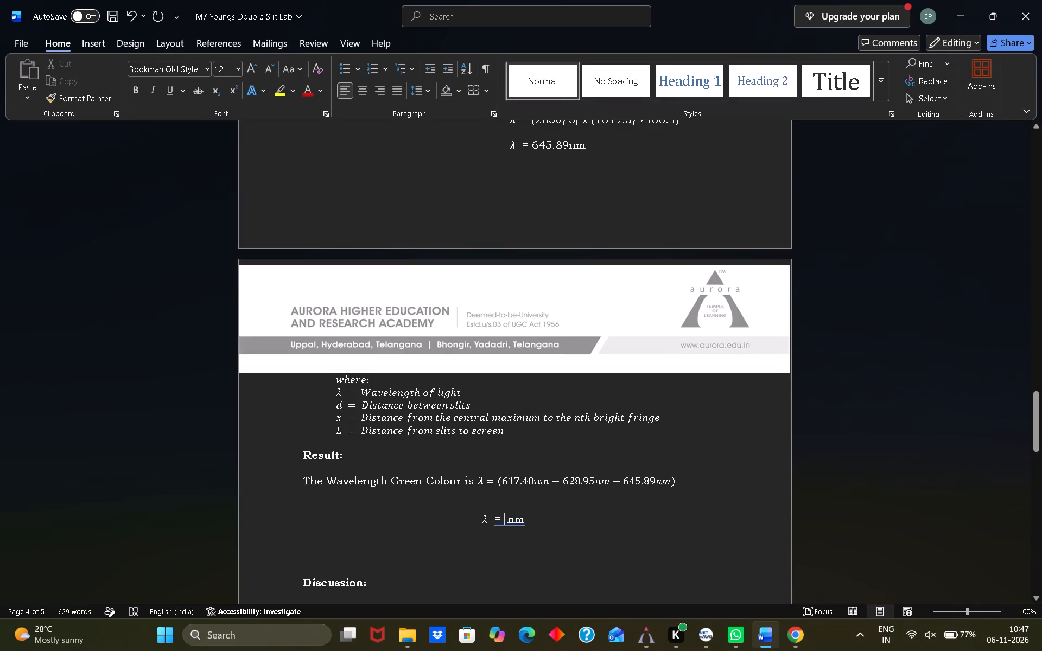
pyautogui.write('630')
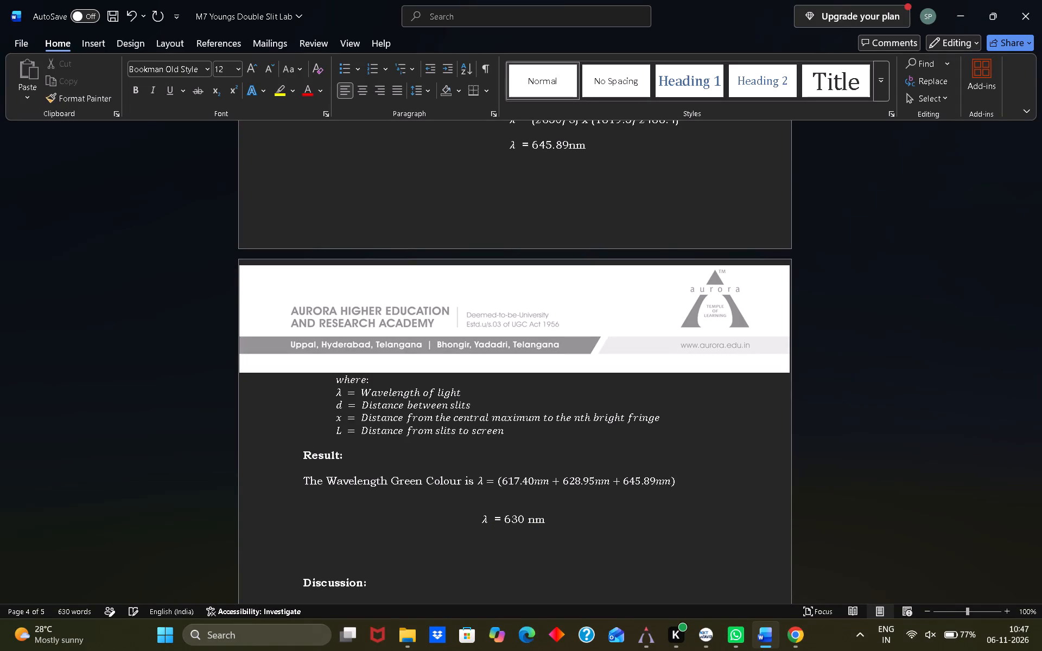
pyautogui.press('.')
pyautogui.write('746')
# Check the empty Discussion and Conclusion sections that follow the Result.
pyautogui.scroll(-1, 504, 520)
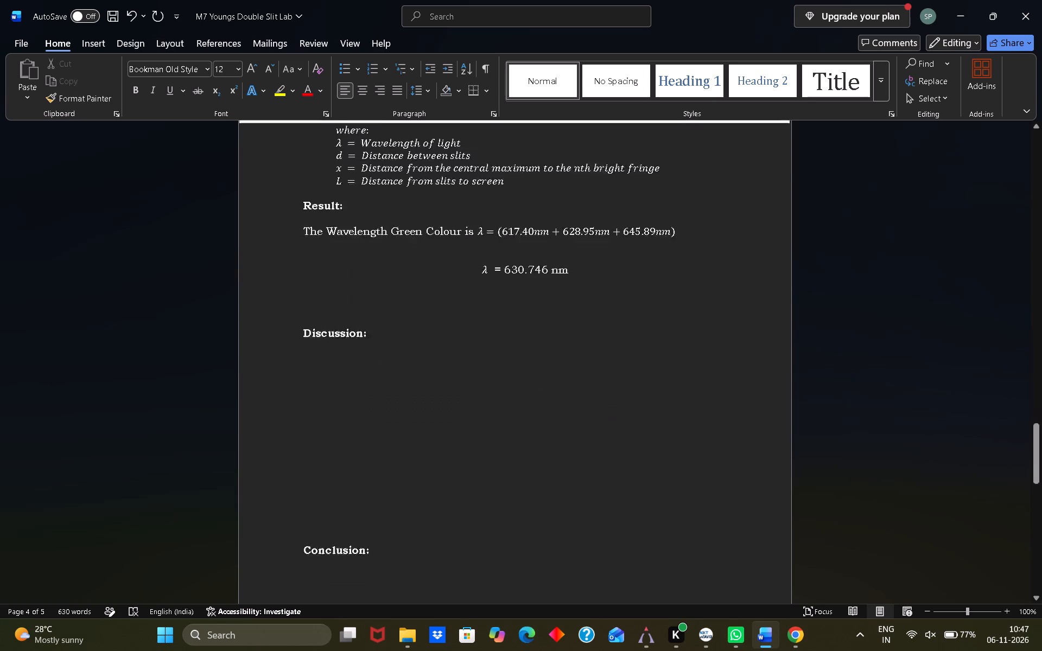
pyautogui.scroll(-1, 504, 520)
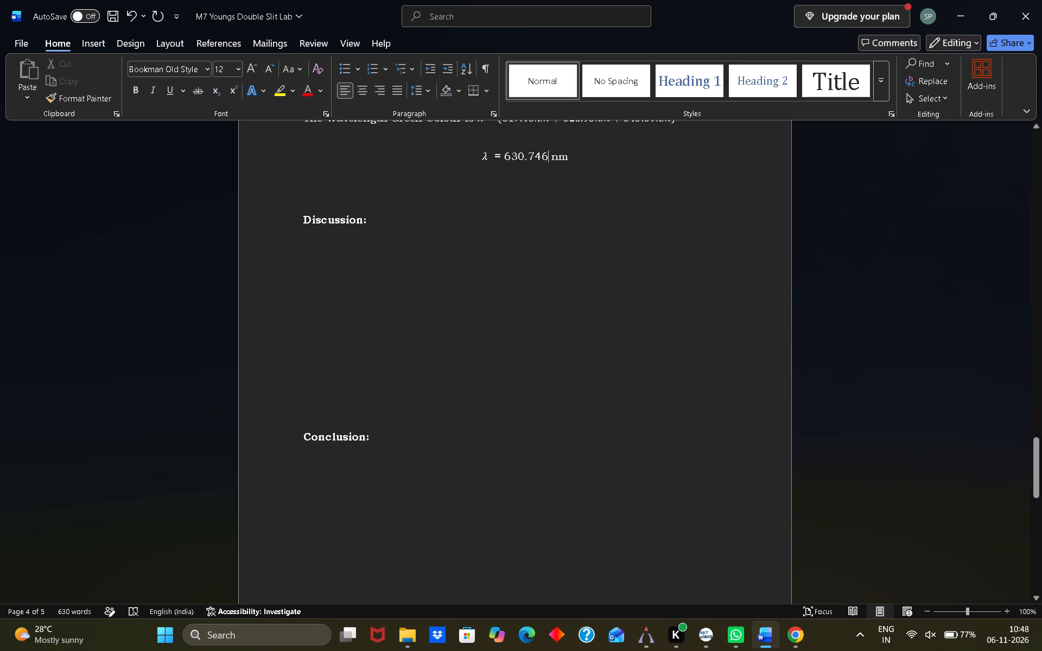
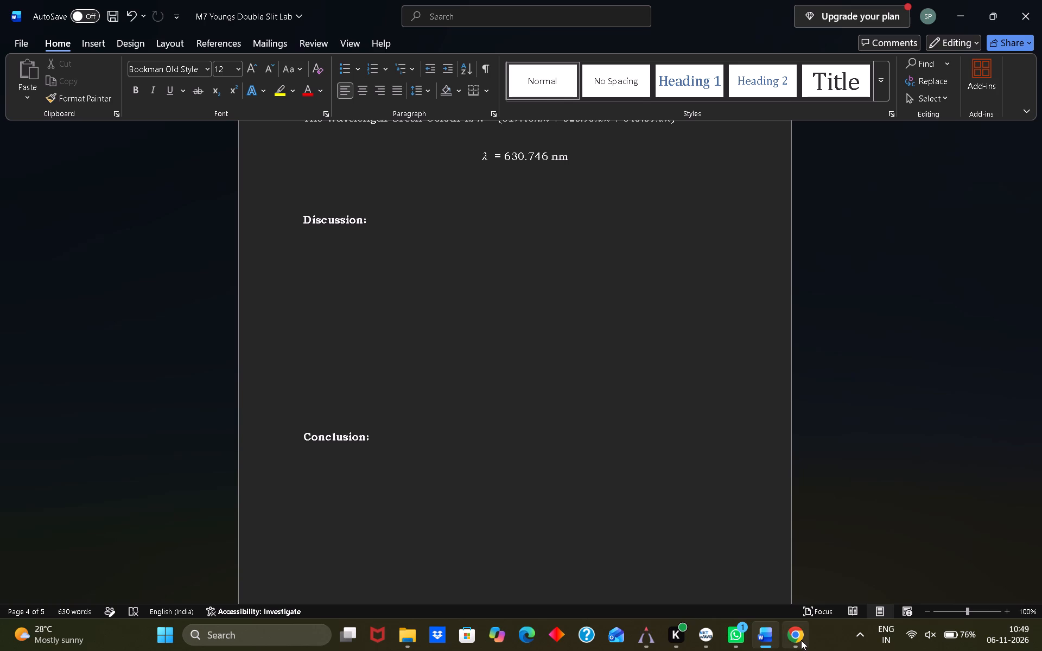
# Switch to the PhET Wave Interference simulation and re-measure the distance from the central bright fringe to the lower outer fringe on the screen.
pyautogui.click(787, 631)
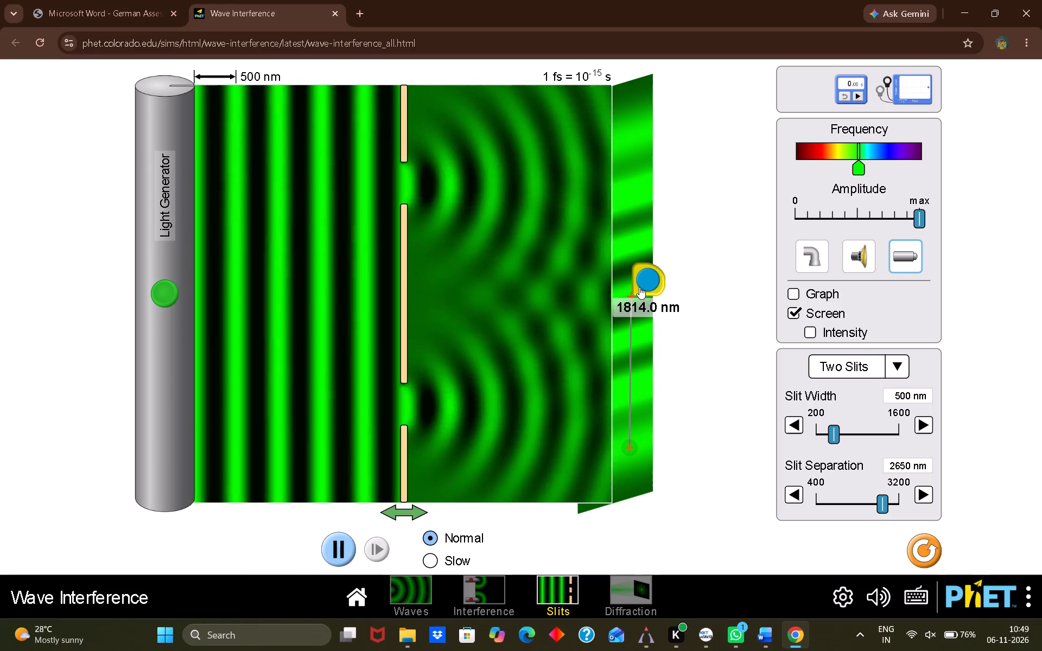
pyautogui.click(639, 286)
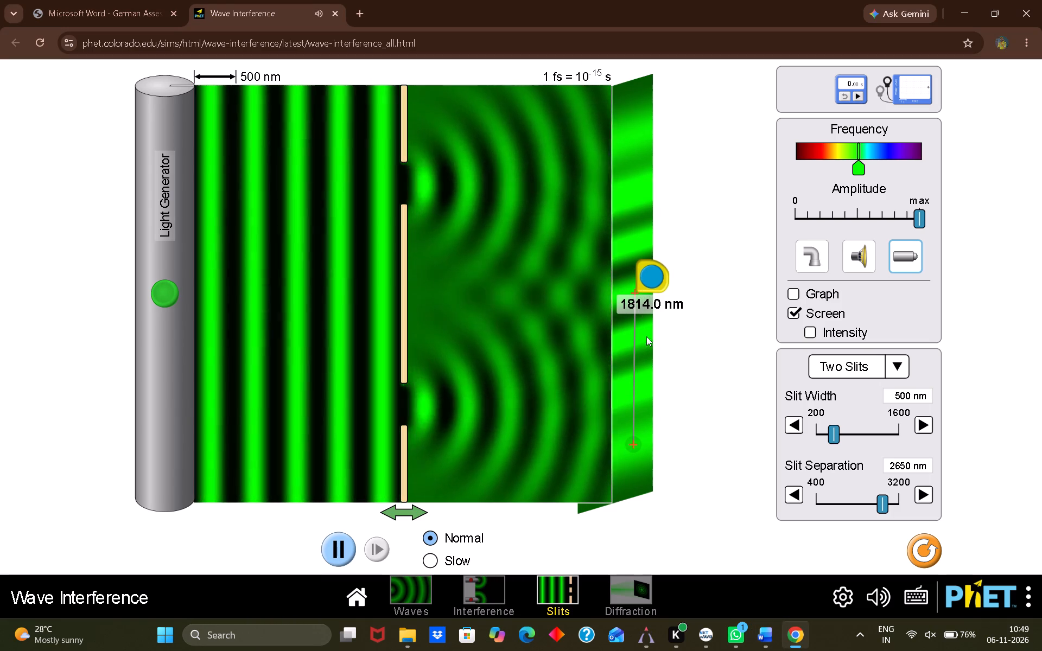
pyautogui.moveTo(631, 445); pyautogui.dragTo(626, 454)
pyautogui.click(626, 454)
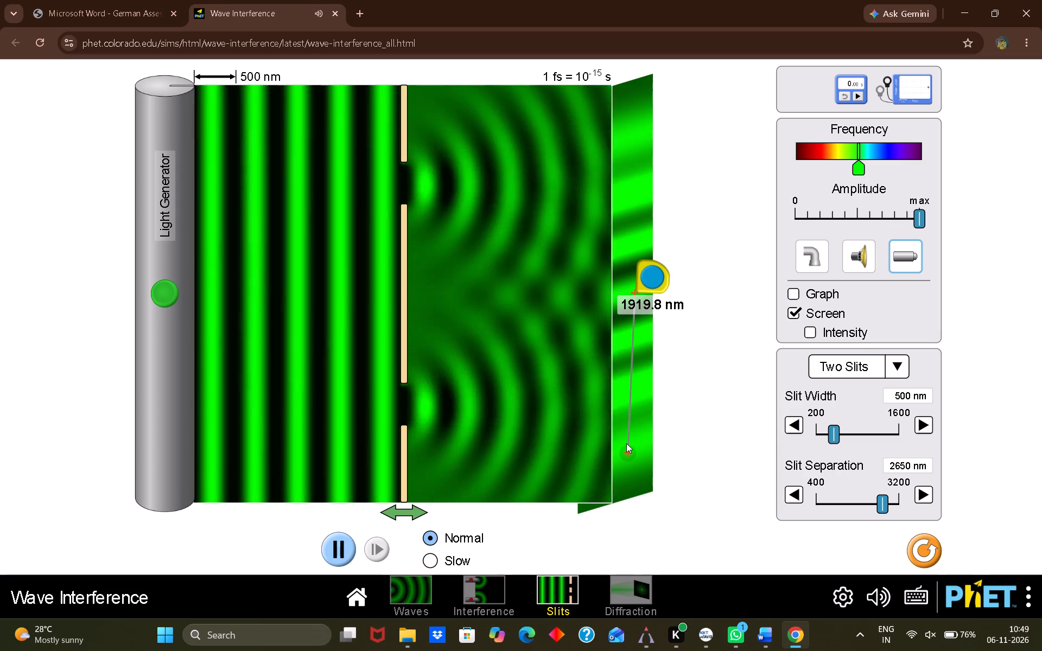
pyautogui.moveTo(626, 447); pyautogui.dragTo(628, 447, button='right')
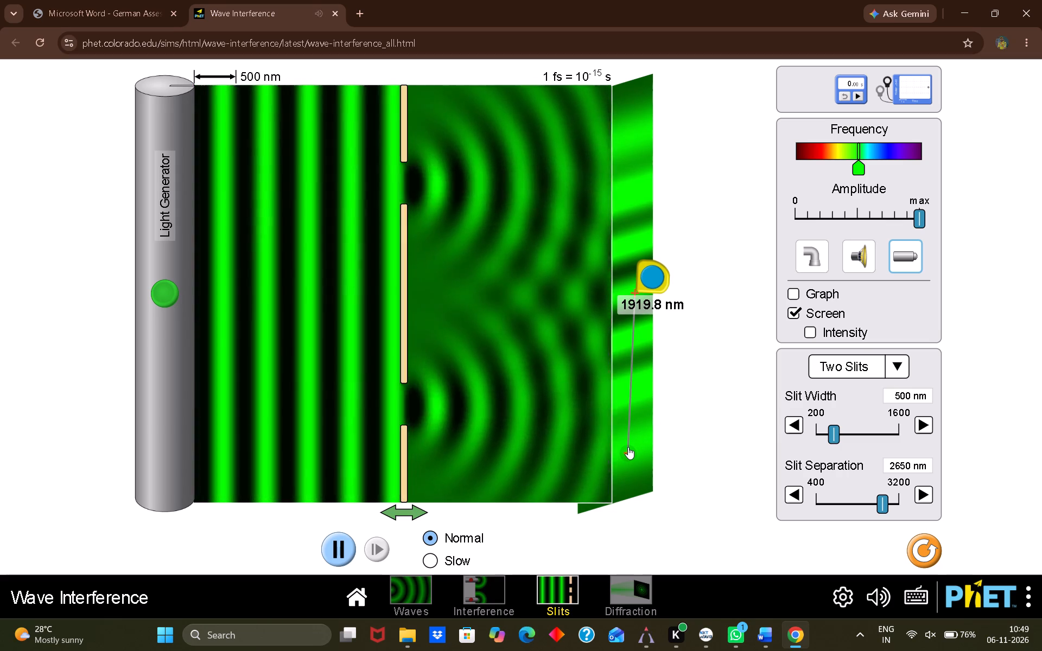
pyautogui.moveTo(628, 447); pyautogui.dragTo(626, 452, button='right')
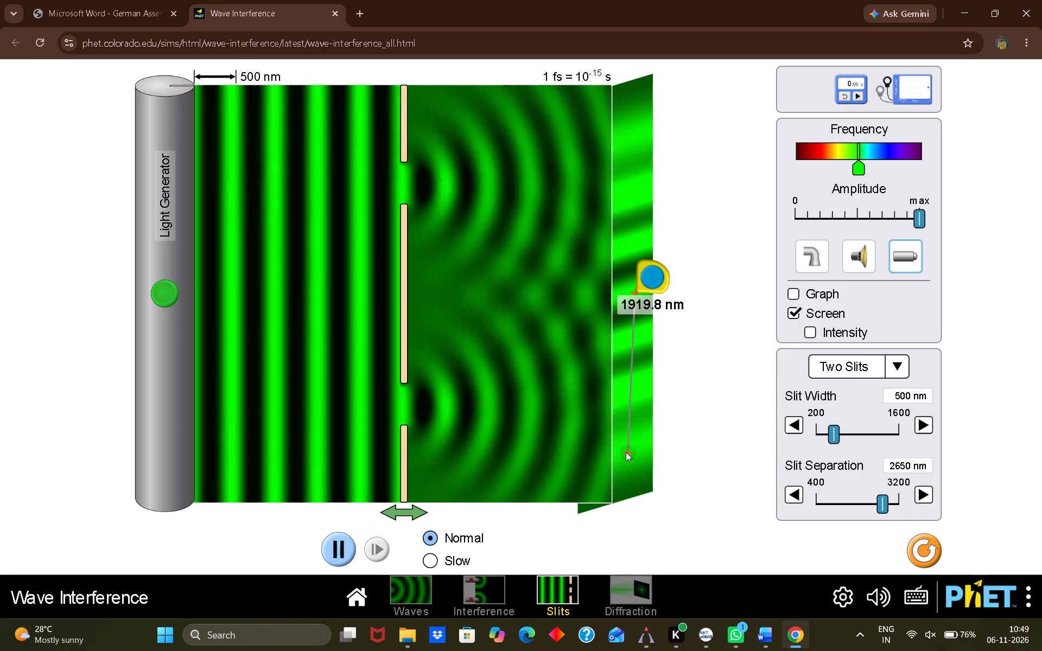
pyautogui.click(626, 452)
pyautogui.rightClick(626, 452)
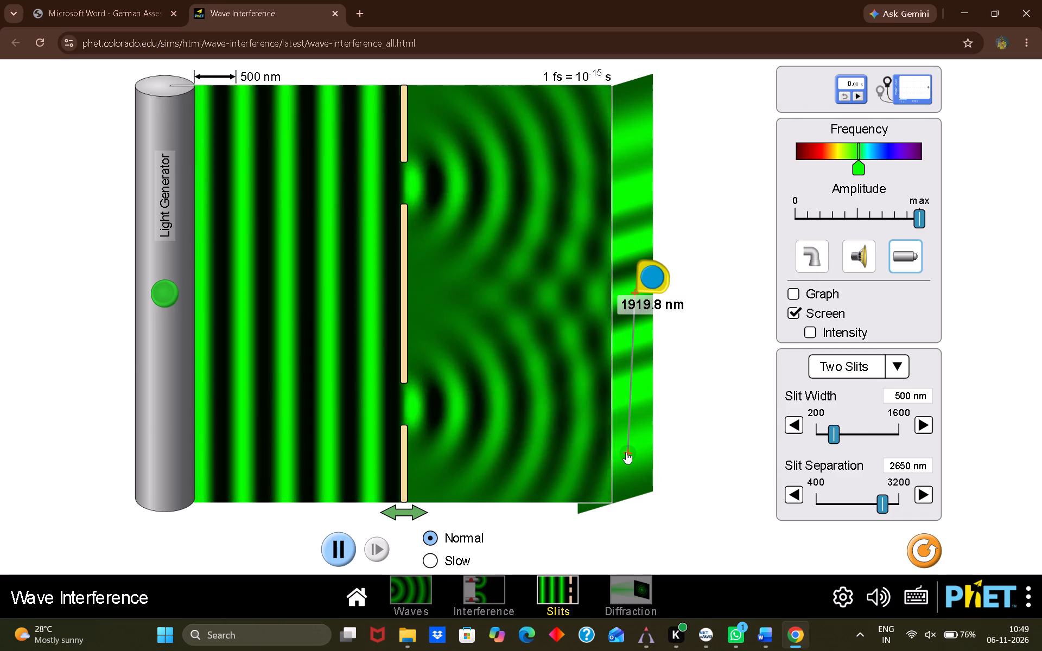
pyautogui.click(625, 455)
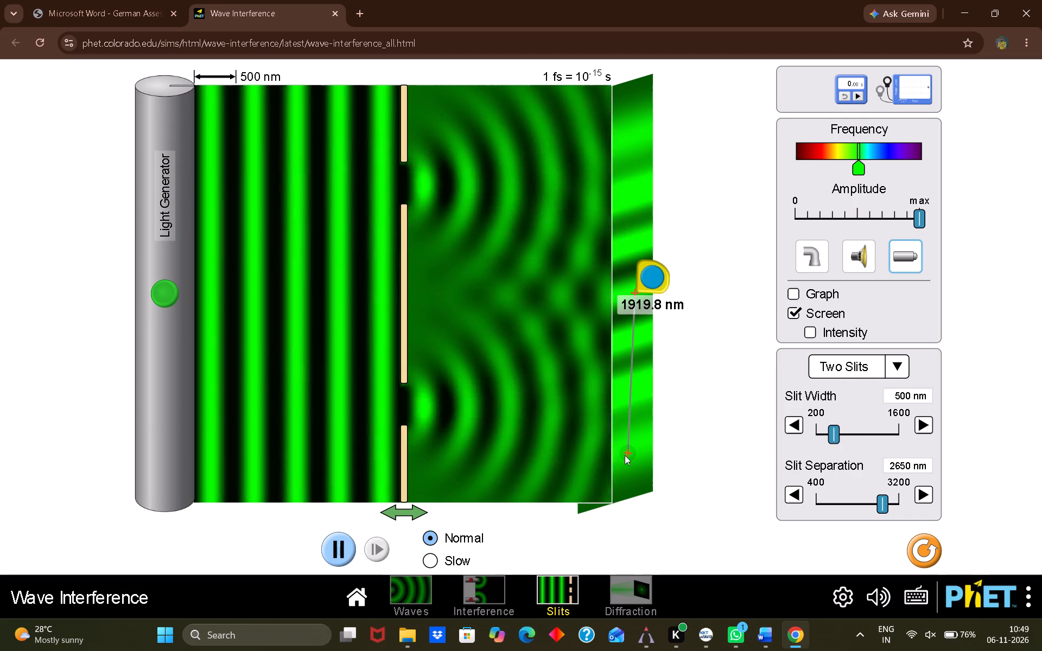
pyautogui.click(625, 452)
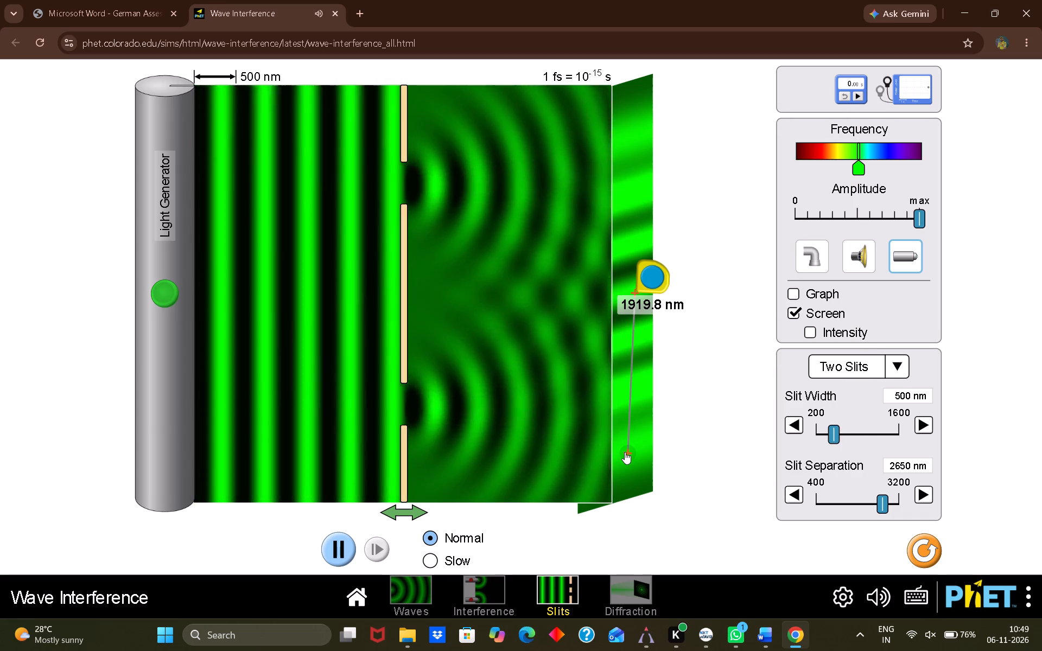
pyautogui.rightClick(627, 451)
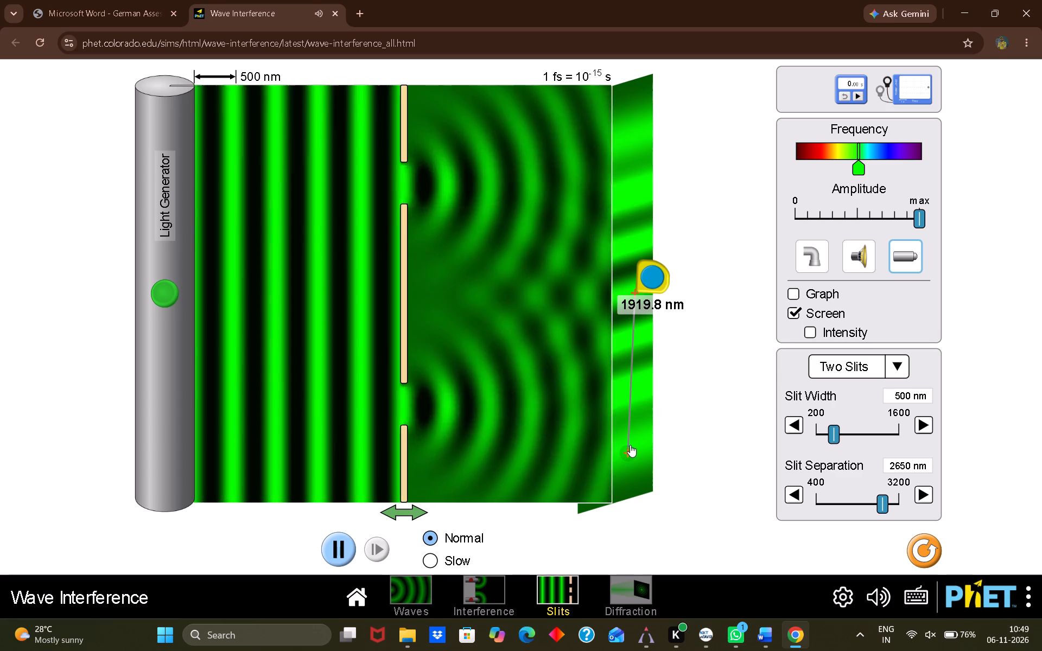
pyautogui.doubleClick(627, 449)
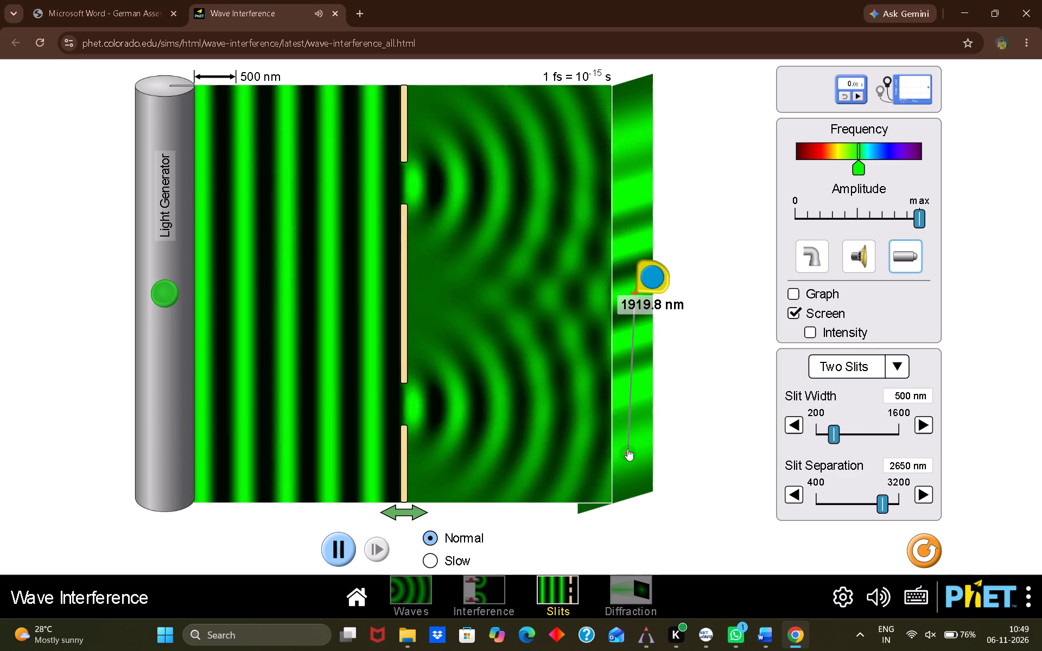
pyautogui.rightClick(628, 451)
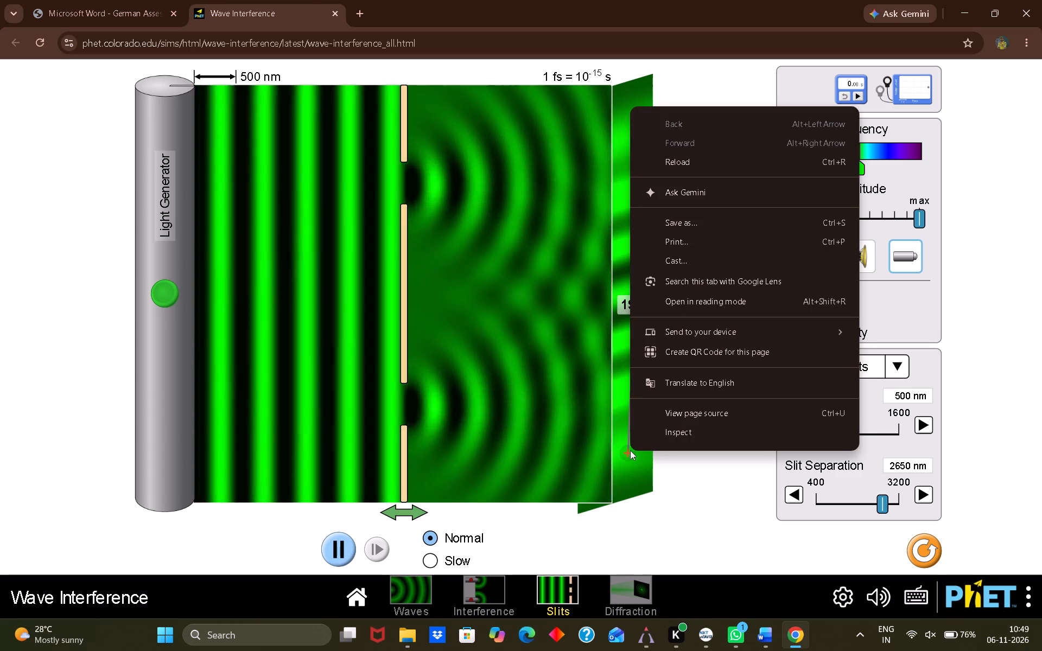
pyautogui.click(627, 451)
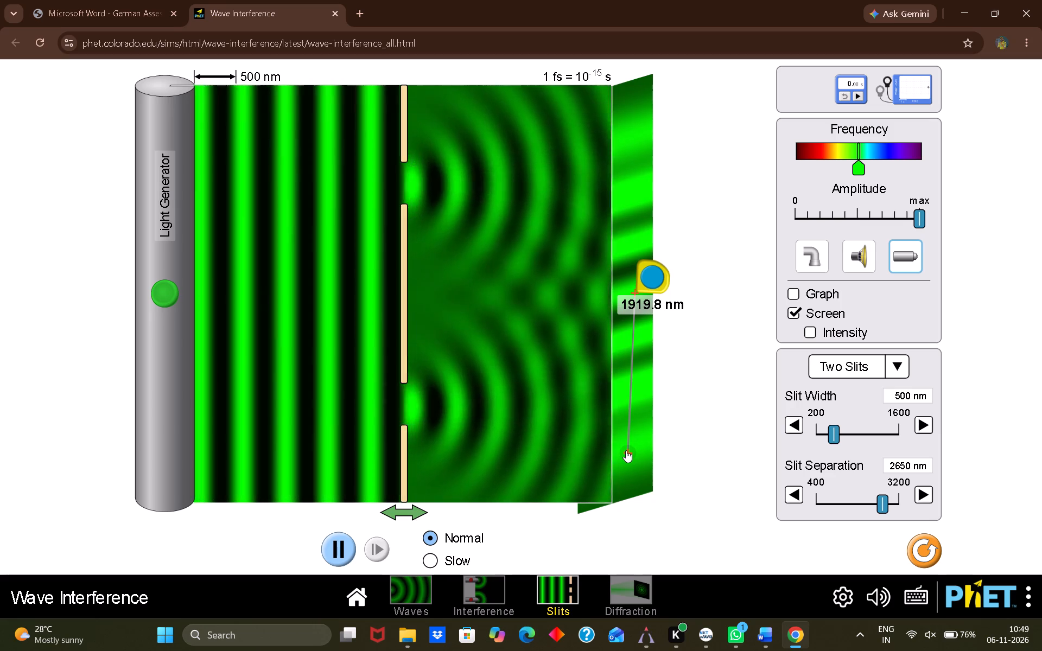
# Measure the distance on the green light screen from the pattern's centre to a lower fringe, fine-adjusting the measuring tape's lower end.
pyautogui.moveTo(628, 452); pyautogui.dragTo(628, 452)
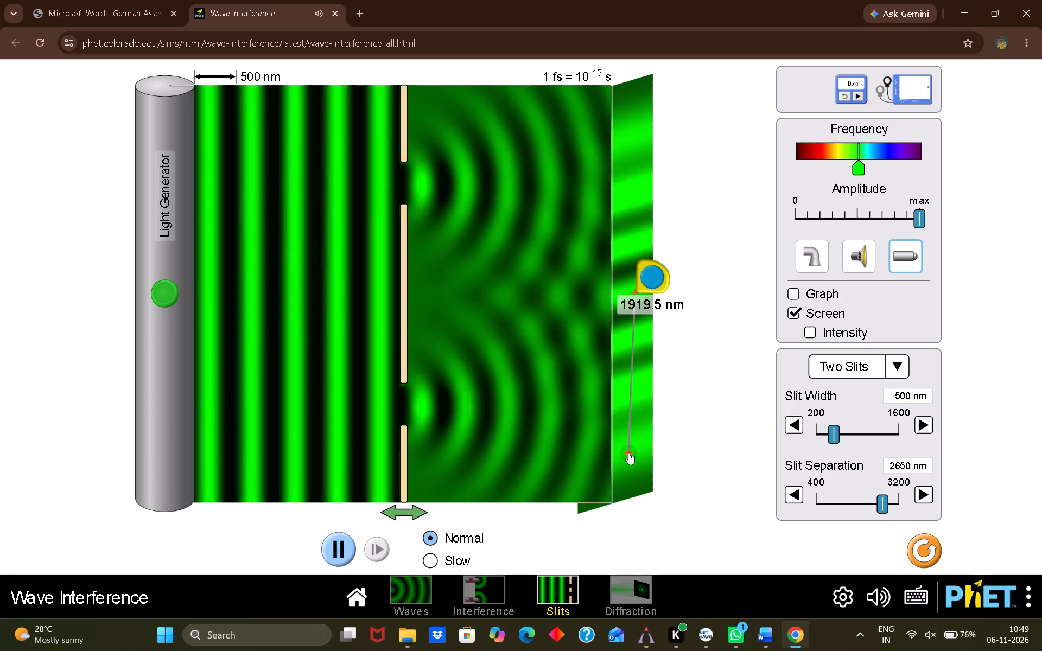
pyautogui.moveTo(628, 452); pyautogui.dragTo(636, 439)
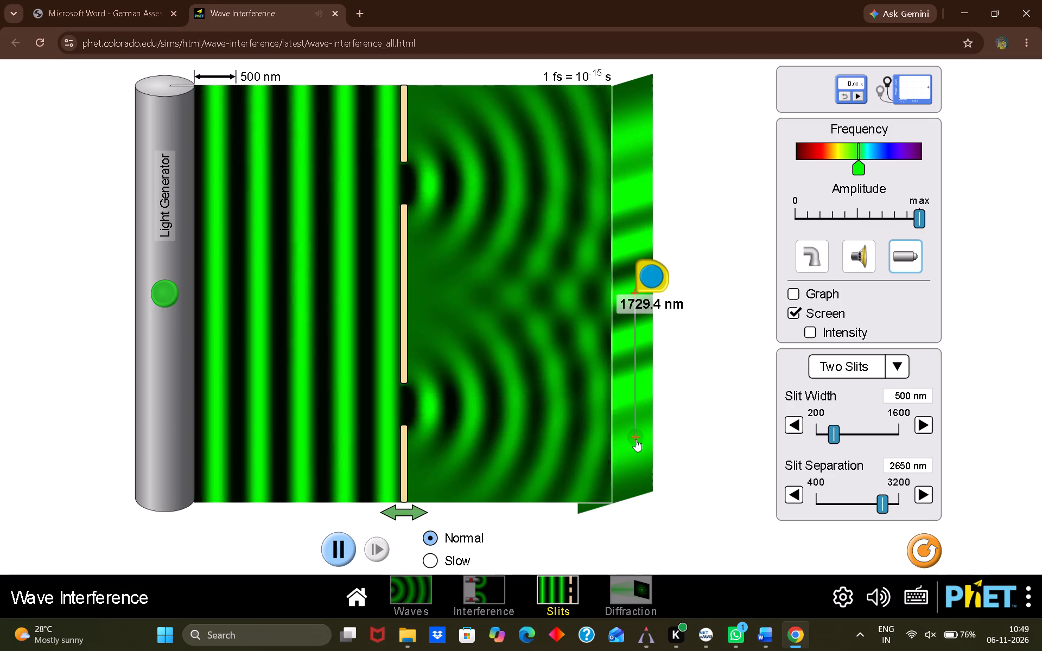
pyautogui.moveTo(636, 439); pyautogui.dragTo(632, 445)
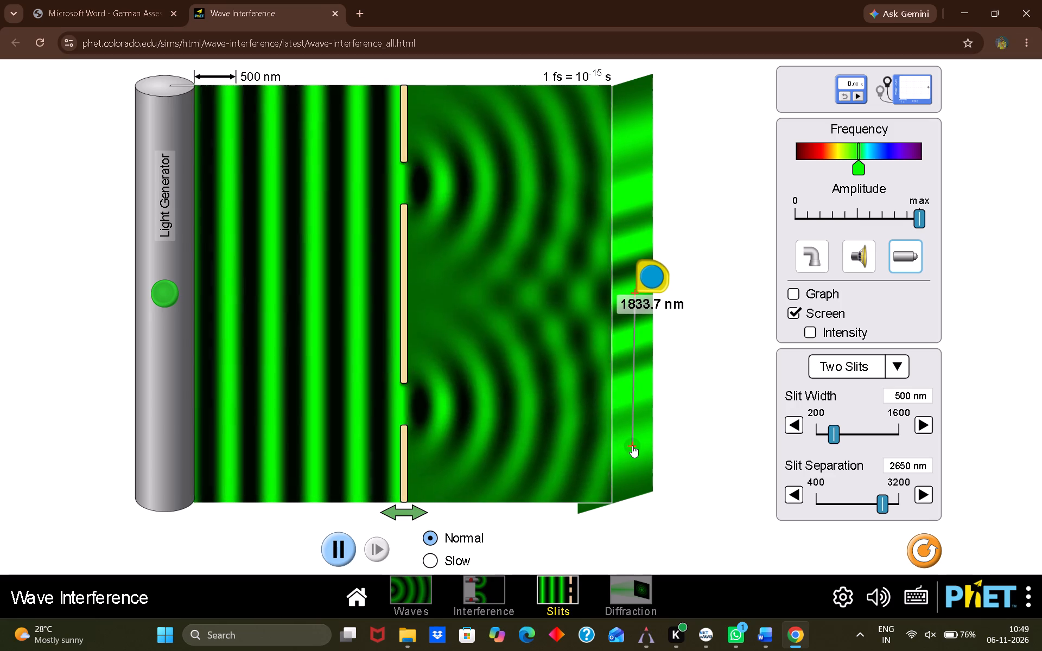
pyautogui.moveTo(632, 445); pyautogui.dragTo(634, 444)
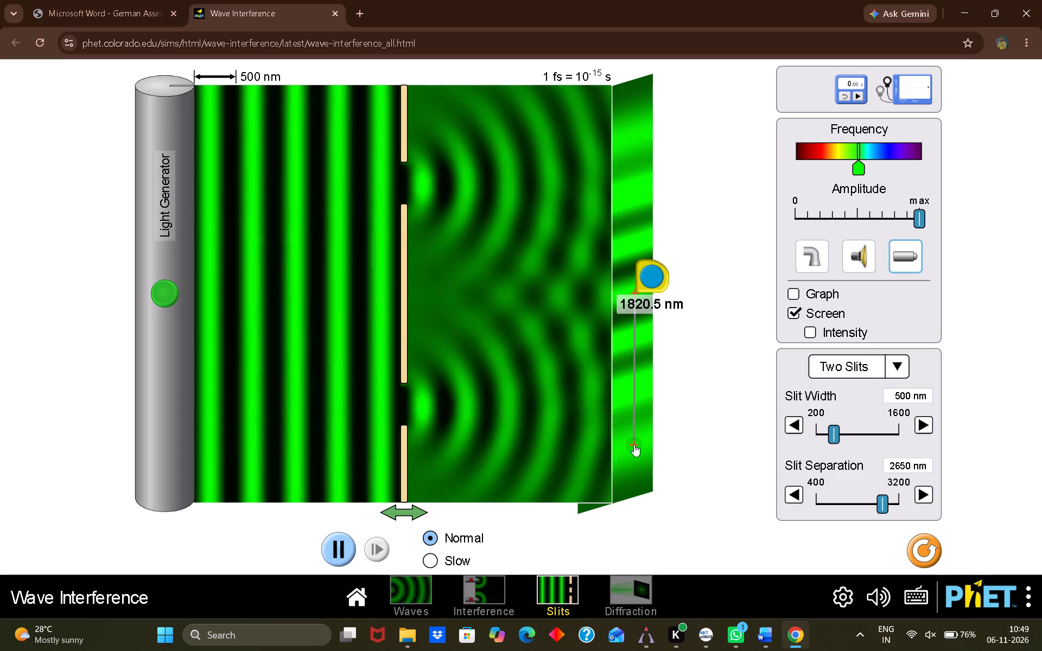
pyautogui.moveTo(634, 444); pyautogui.dragTo(633, 437)
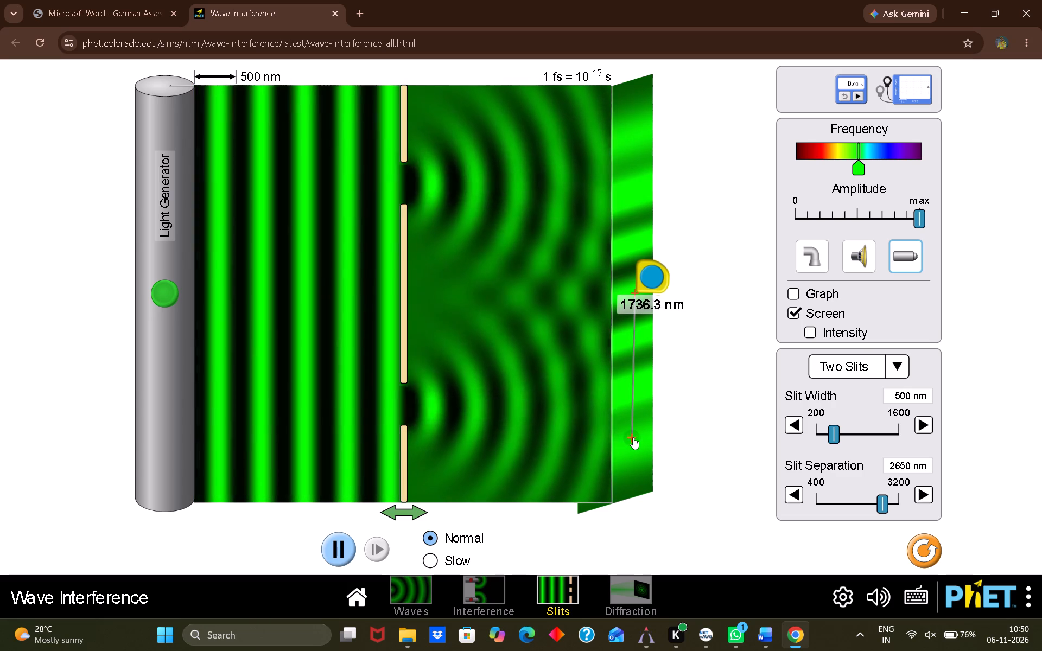
pyautogui.moveTo(633, 437); pyautogui.dragTo(636, 443)
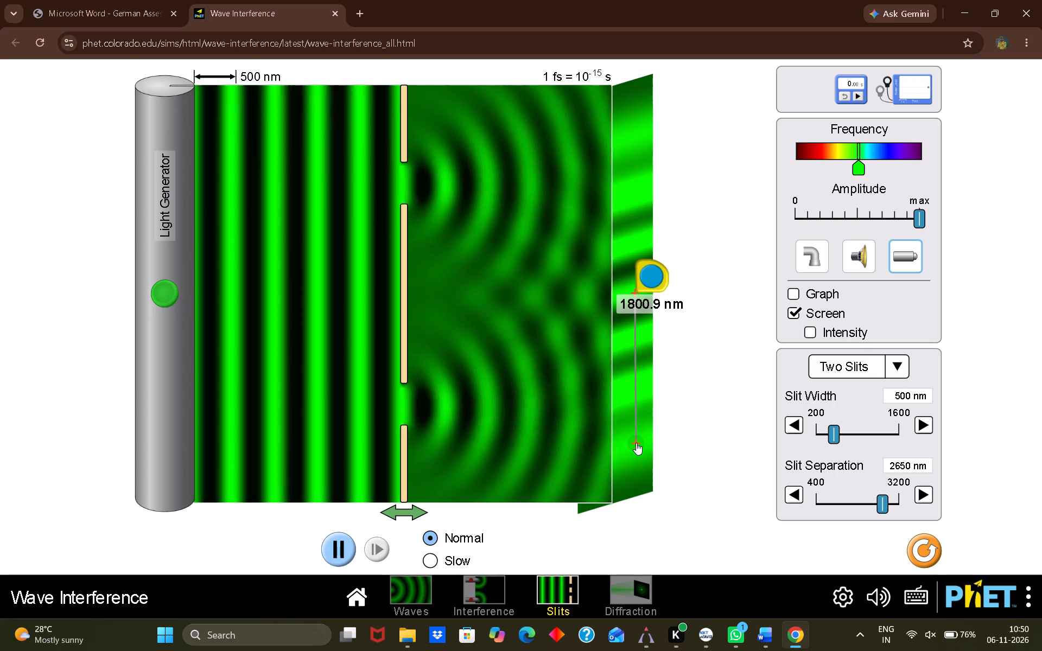
pyautogui.moveTo(636, 443); pyautogui.dragTo(636, 443)
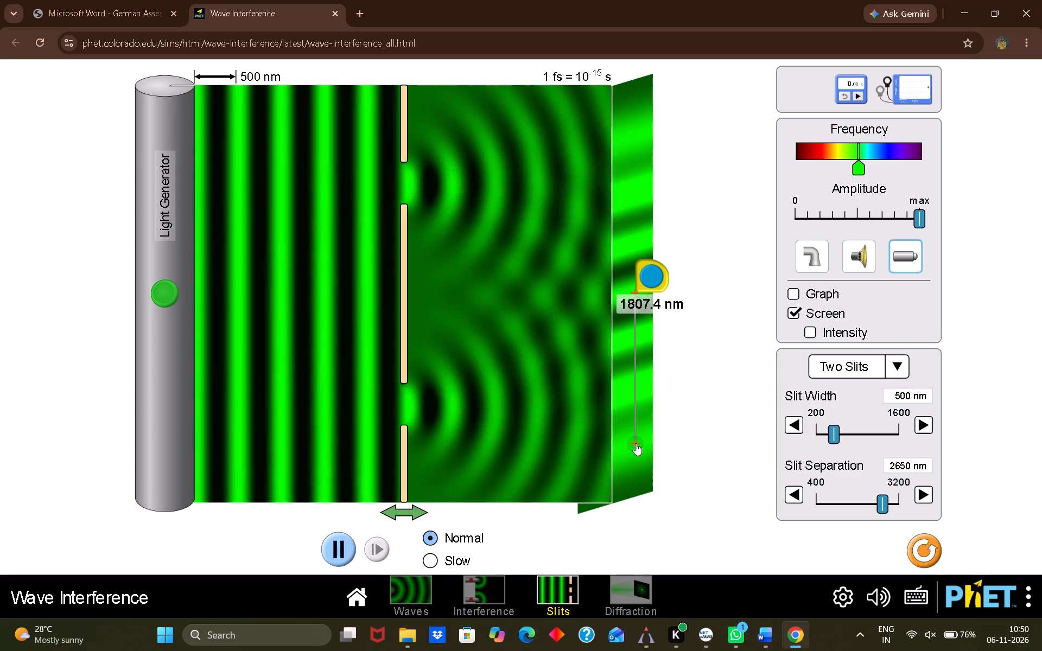
pyautogui.moveTo(636, 443); pyautogui.dragTo(632, 448)
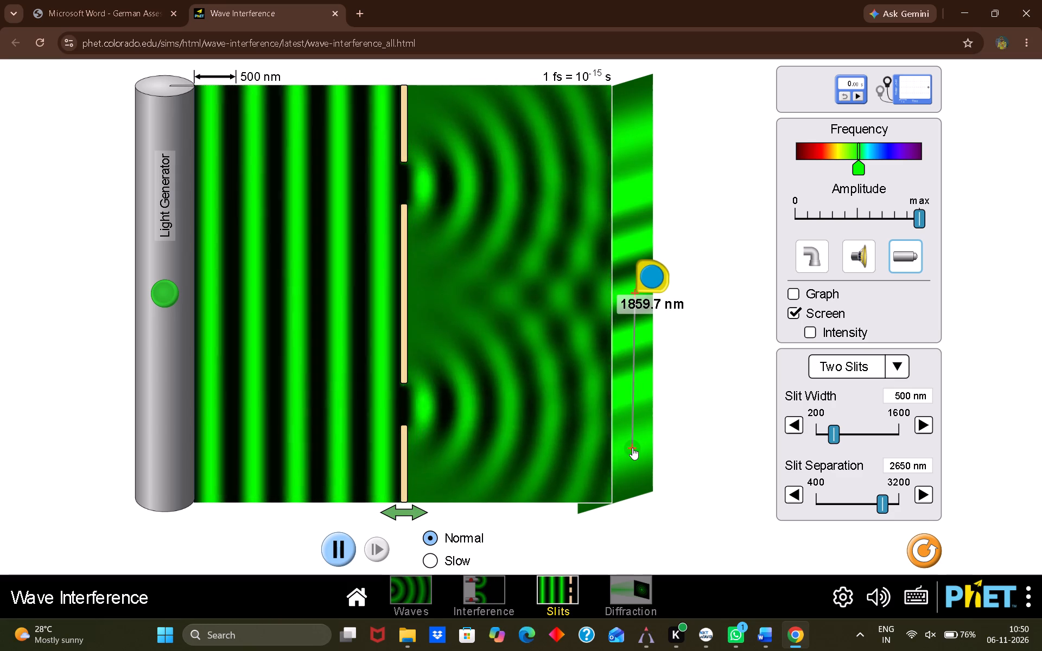
pyautogui.moveTo(632, 448); pyautogui.dragTo(625, 449)
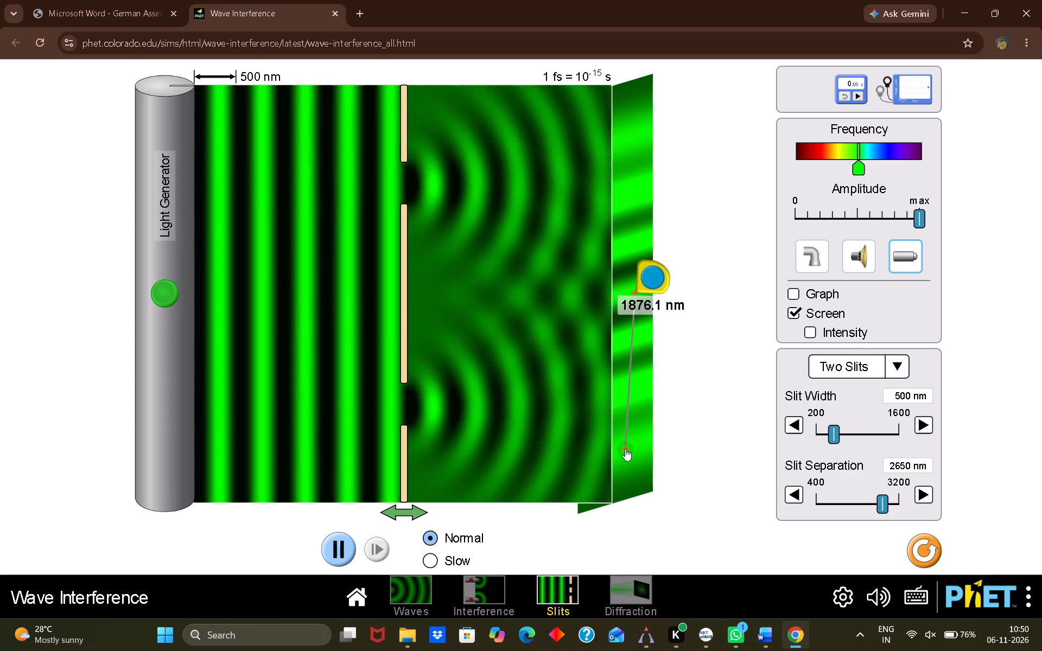
pyautogui.moveTo(625, 449); pyautogui.dragTo(633, 444)
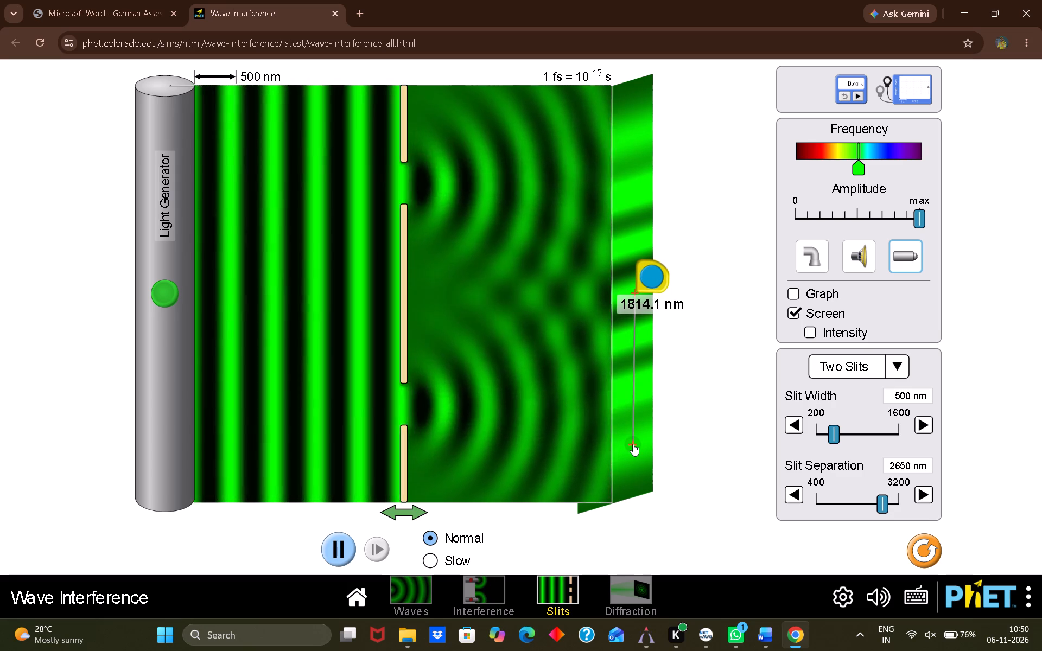
pyautogui.moveTo(633, 444); pyautogui.dragTo(634, 443)
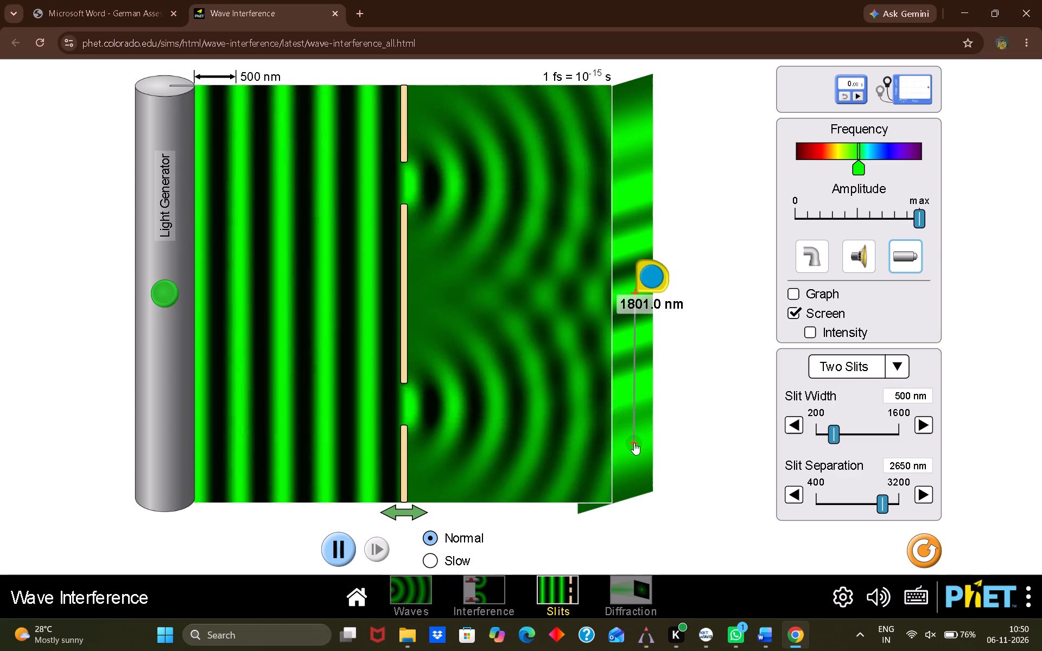
pyautogui.moveTo(634, 443); pyautogui.dragTo(629, 452)
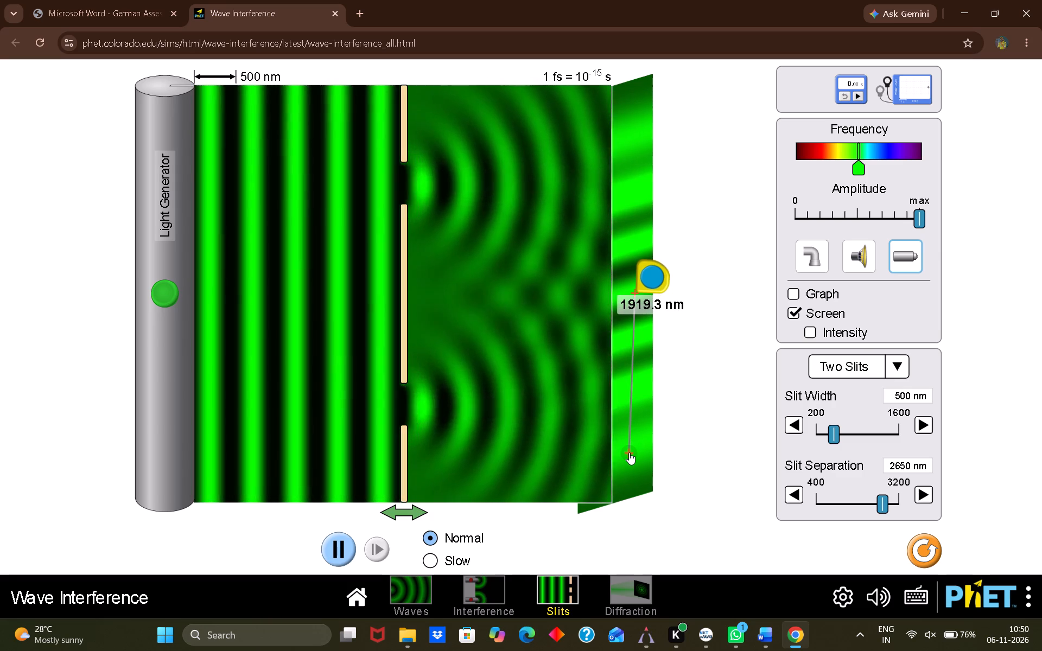
pyautogui.moveTo(629, 452); pyautogui.dragTo(631, 451)
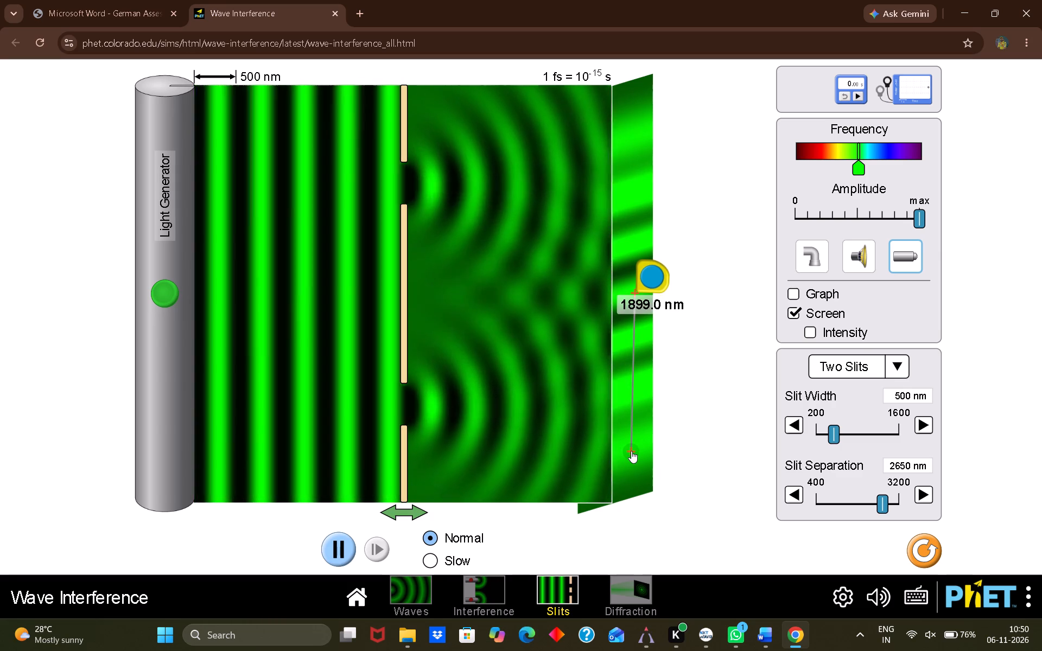
pyautogui.moveTo(631, 451); pyautogui.dragTo(617, 446)
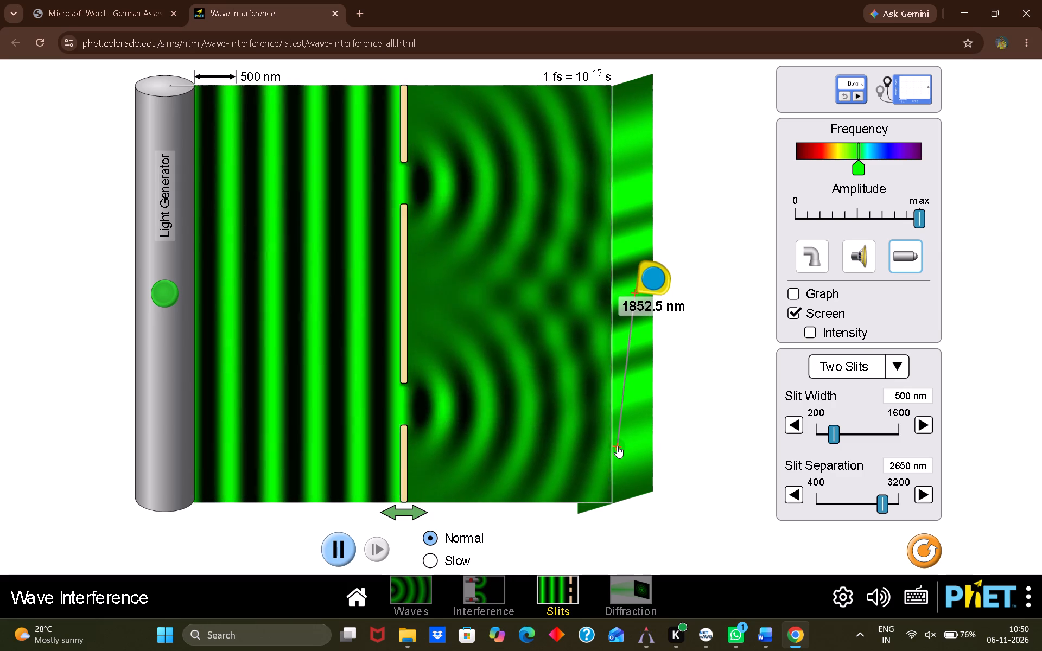
pyautogui.moveTo(617, 446); pyautogui.dragTo(624, 444)
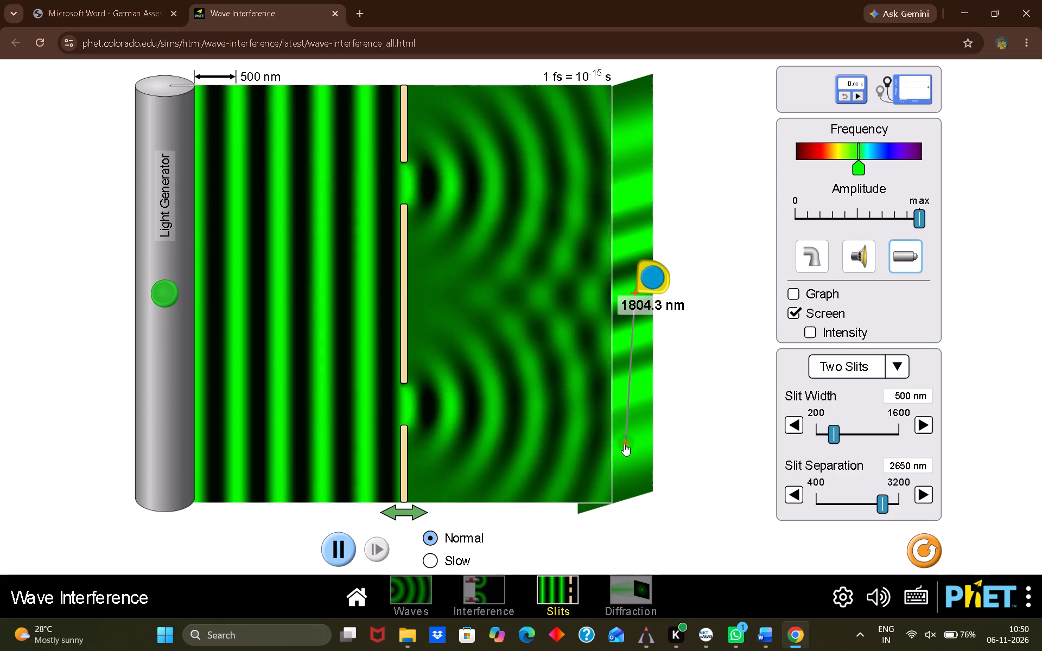
pyautogui.moveTo(624, 444); pyautogui.dragTo(630, 445)
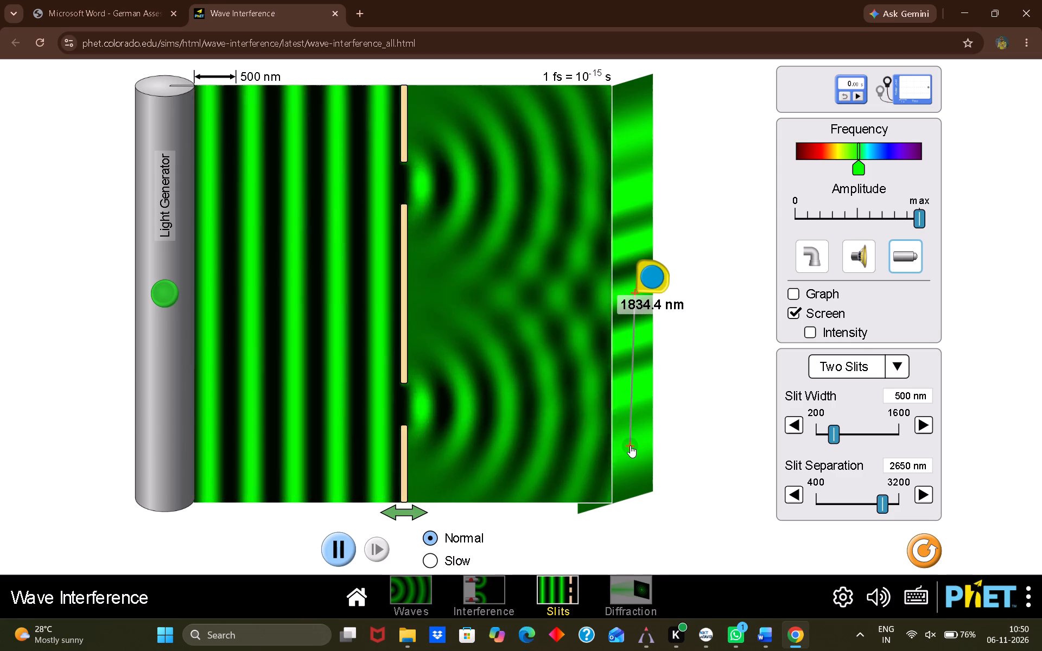
pyautogui.moveTo(630, 445); pyautogui.dragTo(625, 445)
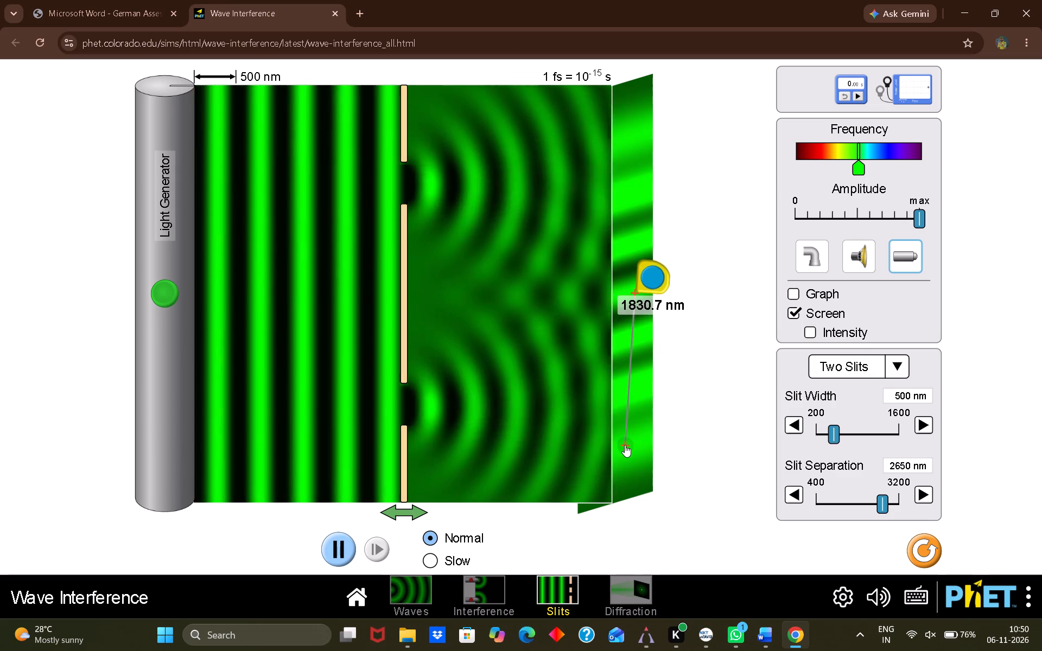
pyautogui.moveTo(625, 445); pyautogui.dragTo(624, 445)
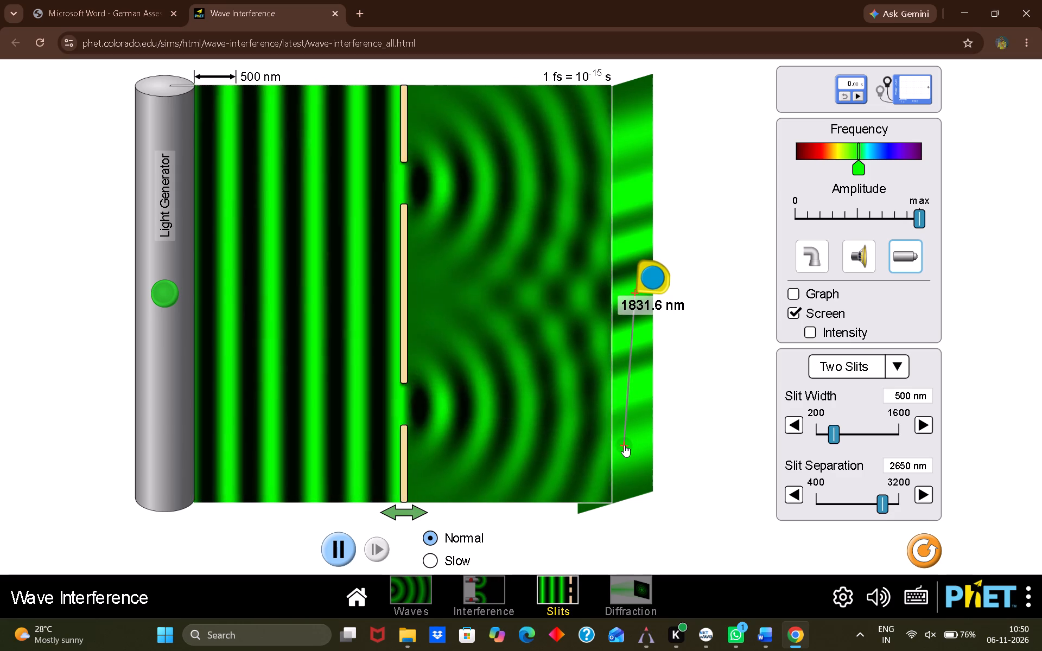
pyautogui.moveTo(624, 445); pyautogui.dragTo(625, 443)
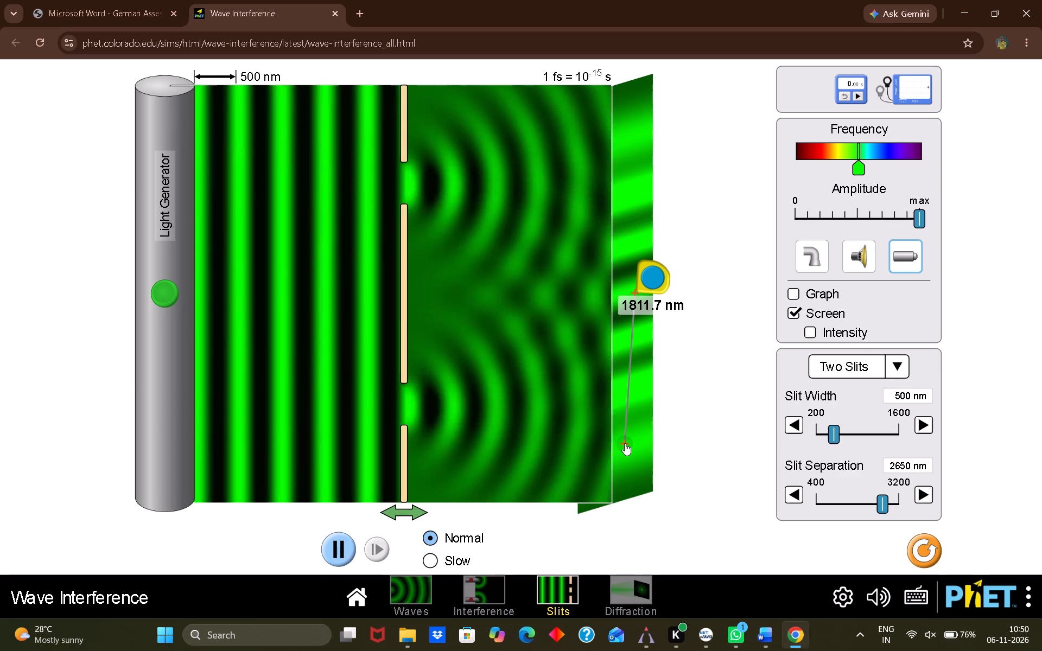
pyautogui.moveTo(625, 443); pyautogui.dragTo(633, 442)
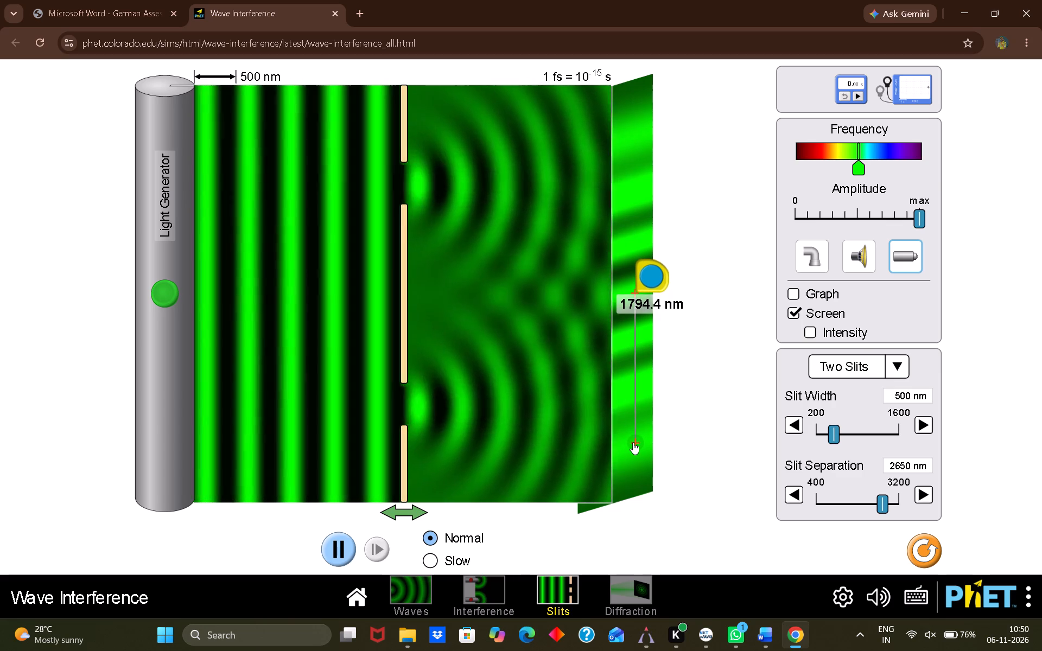
pyautogui.moveTo(633, 442); pyautogui.dragTo(632, 444)
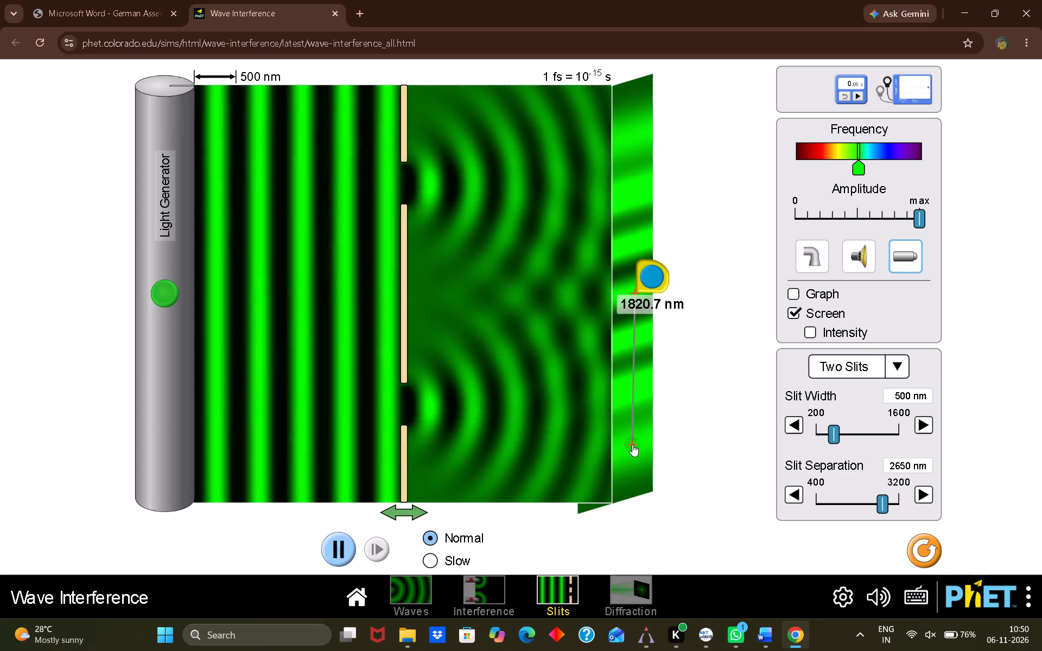
pyautogui.moveTo(632, 444); pyautogui.dragTo(629, 443)
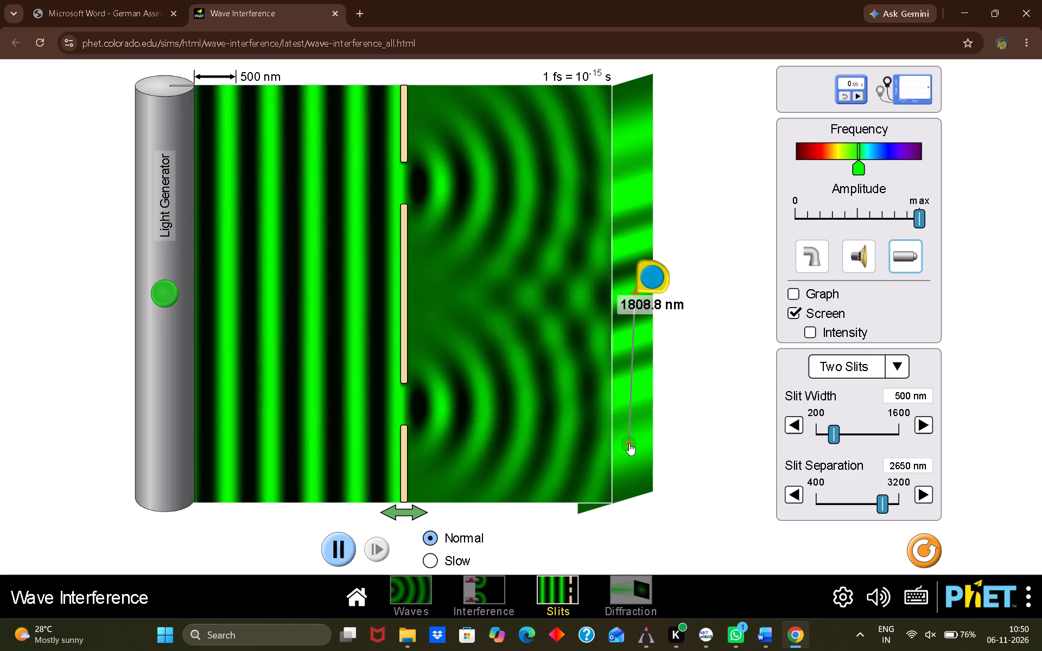
pyautogui.moveTo(629, 443); pyautogui.dragTo(636, 443)
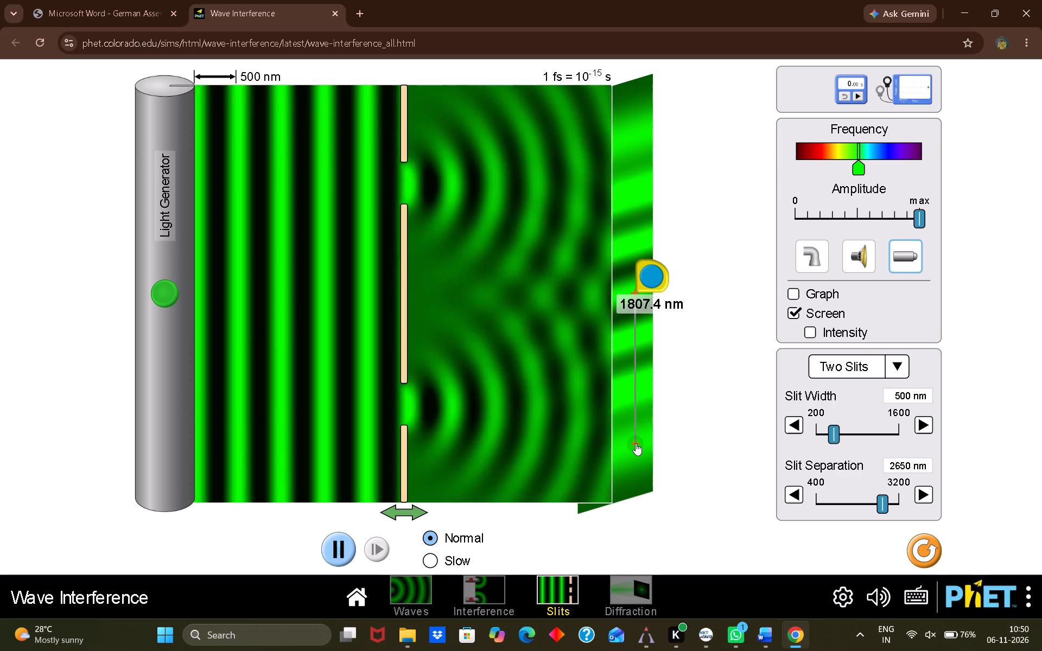
pyautogui.moveTo(636, 443); pyautogui.dragTo(636, 443)
pyautogui.click(636, 443)
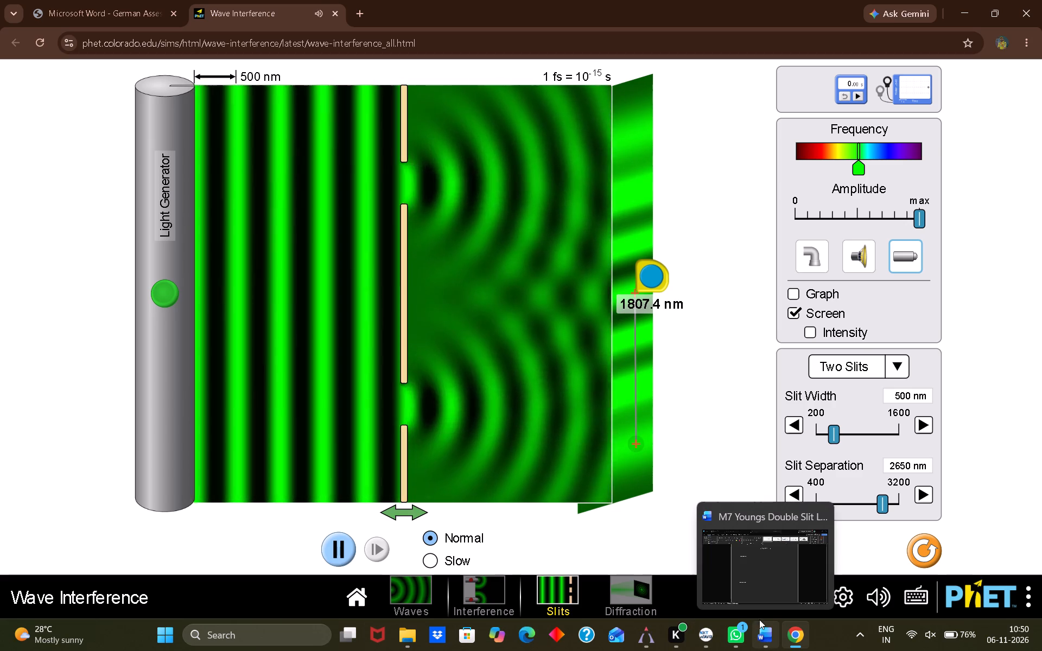
# Switch to the Word lab report to review the final λ line and the empty Discussion section.
pyautogui.click(743, 585)
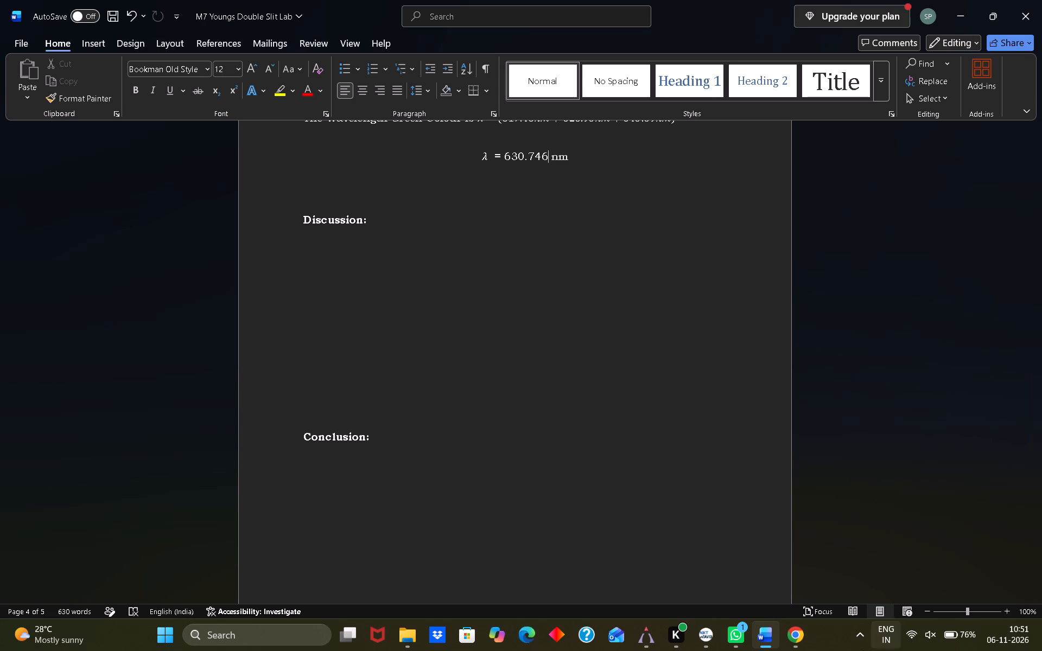
# Return to the Wave Interference simulation in Chrome and remeasure the distance to the lower fringe by adjusting the tape's end.
pyautogui.click(795, 635)
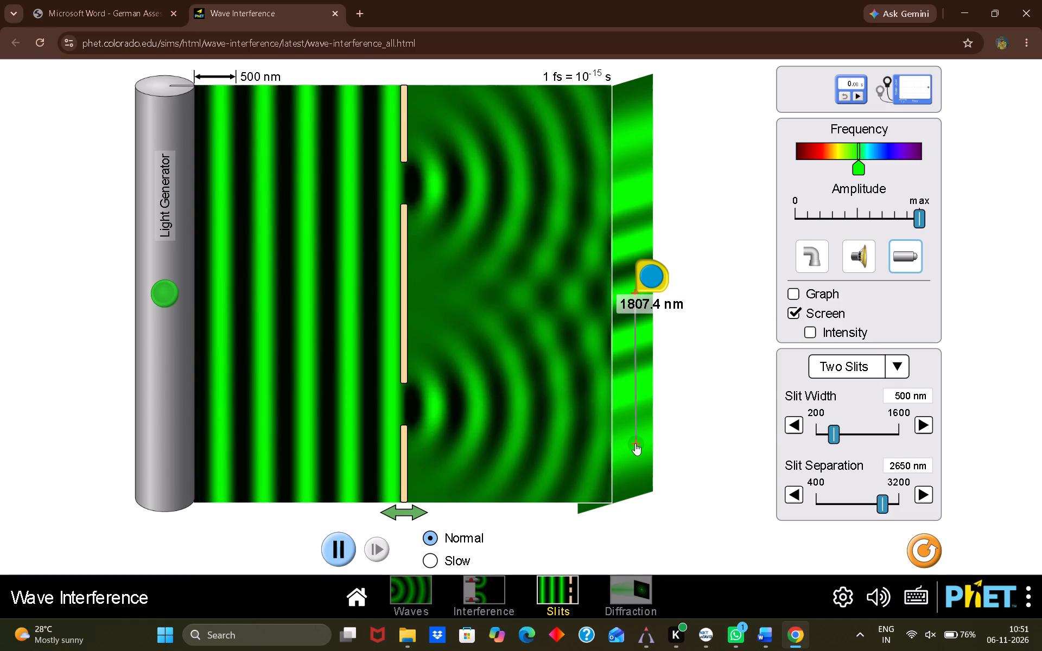
pyautogui.click(632, 444)
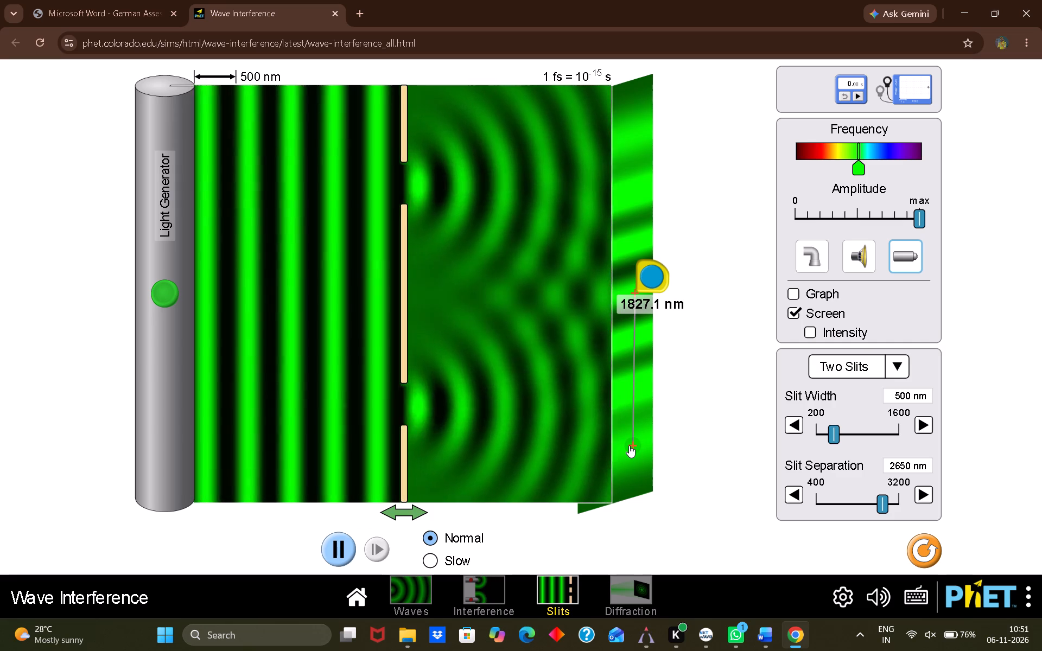
# Switch back to the Word lab report at the Discussion section.
pyautogui.click(762, 627)
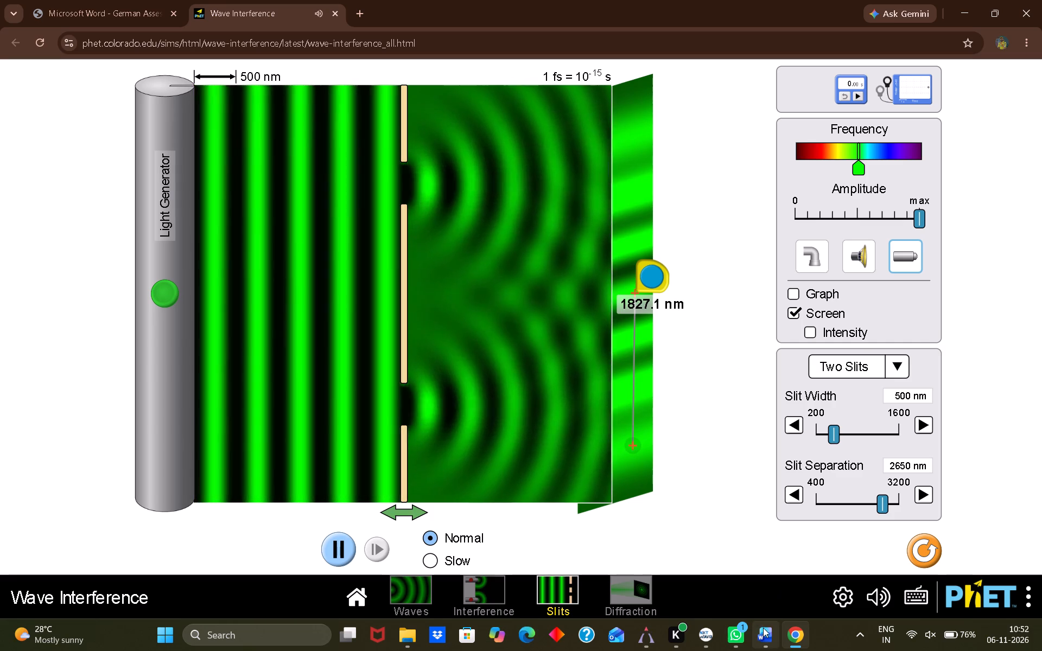
pyautogui.click(771, 631)
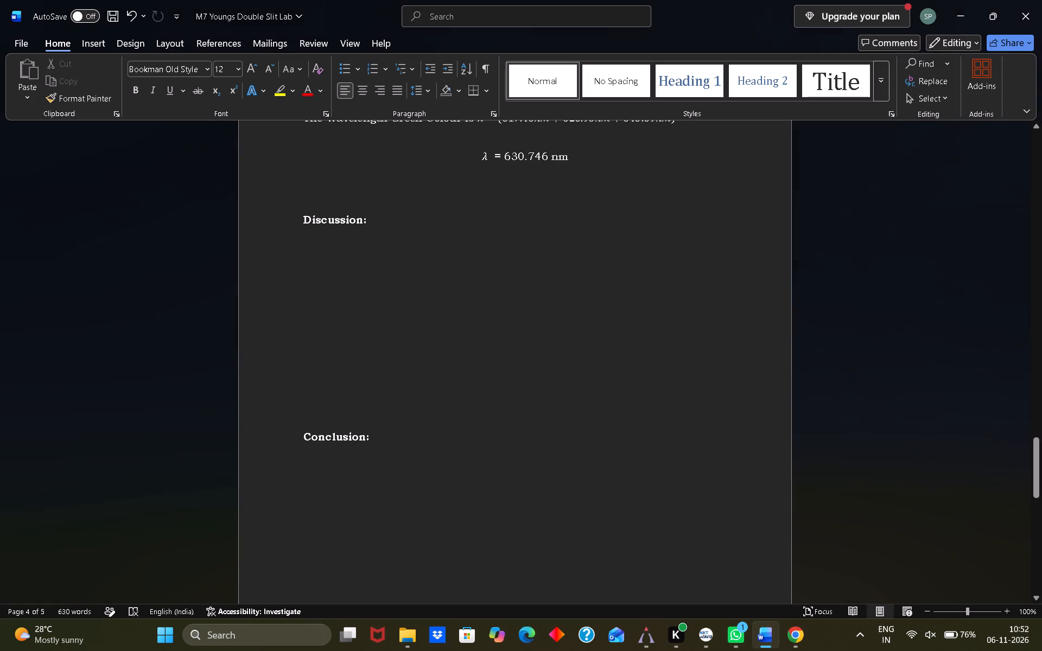
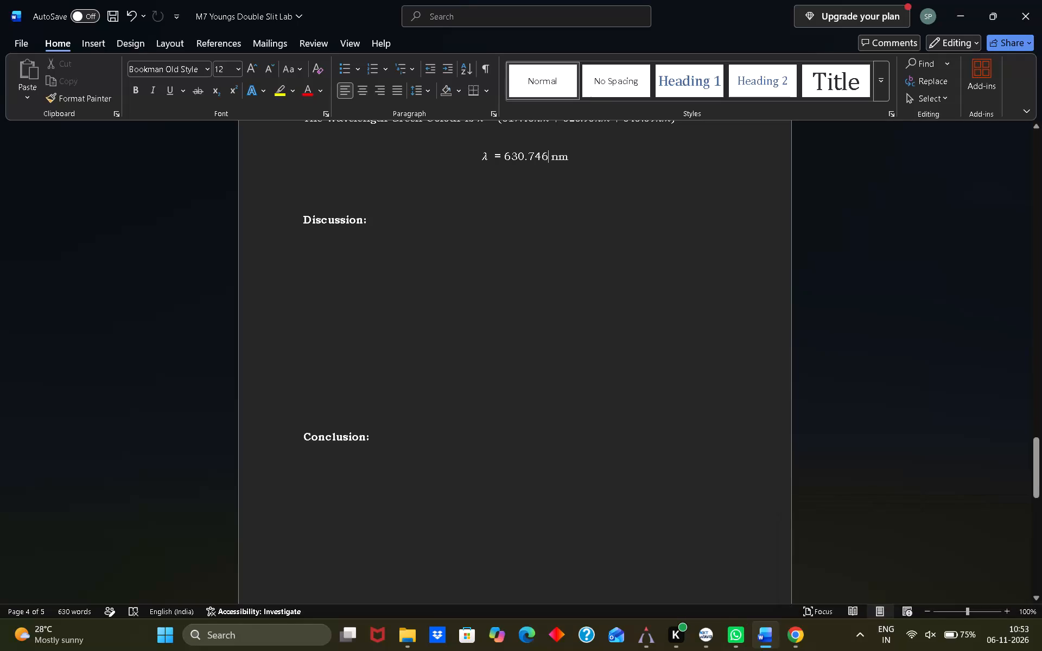
# Add two new lines directly below the Discussion heading as the place for the discussion text.
pyautogui.click(378, 223)
pyautogui.press('Return')
pyautogui.press('Return')
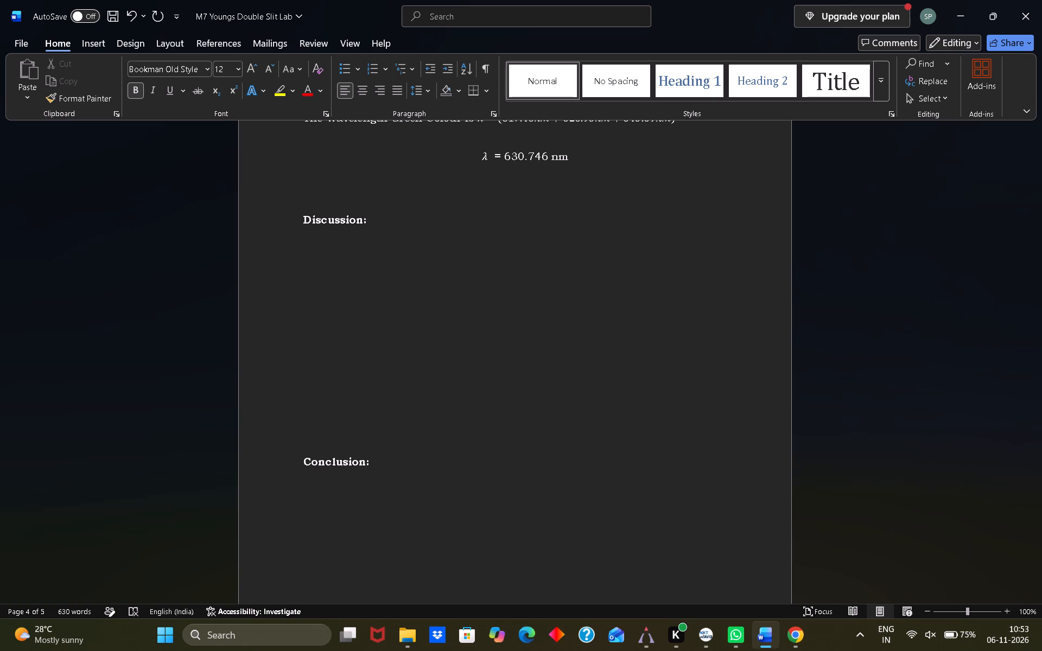
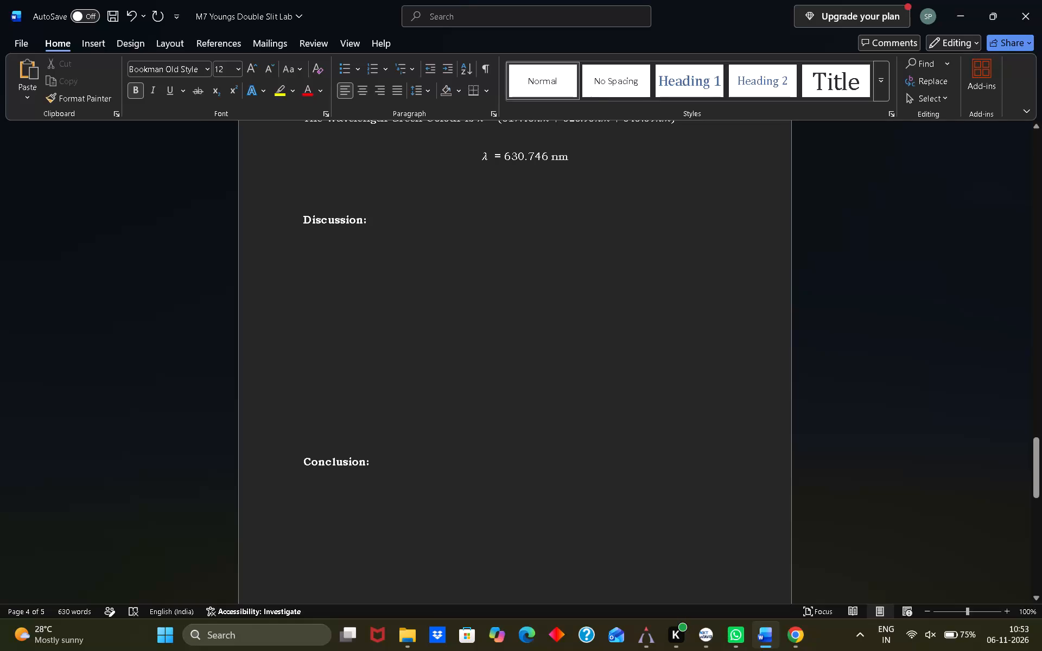
# Paste the copied discussion text on Young's double slit experiment under the Discussion heading.
pyautogui.hotkey('ctrl', 'v')
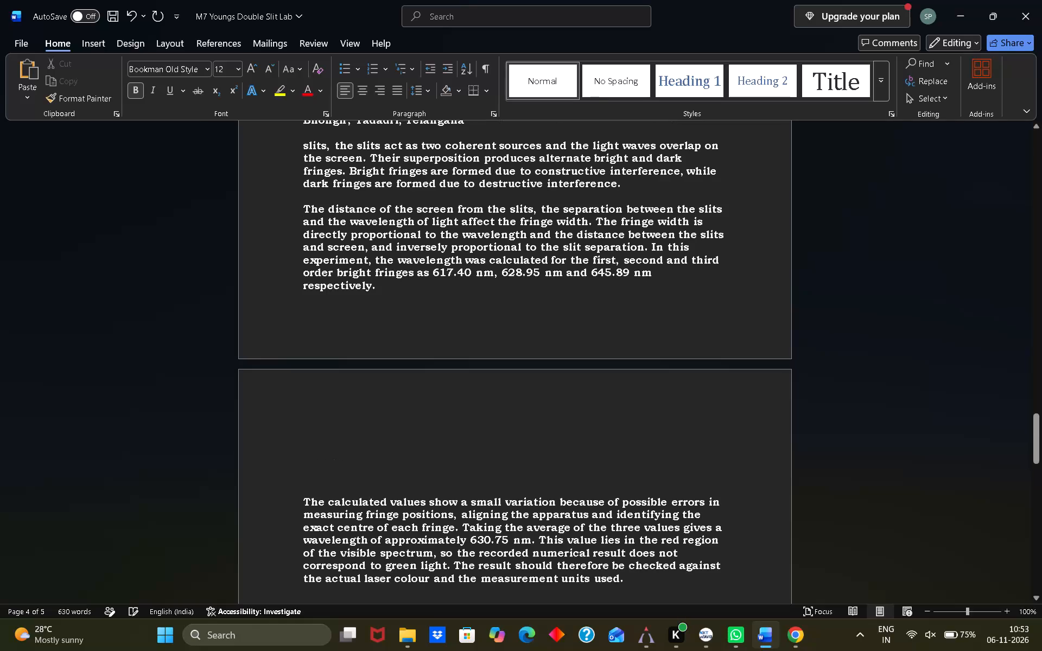
# Select the four stray letterhead lines, starting at "AURORA HIGHER EDUCATION AND RESEARCH ACADEMY", that interrupt the first Discussion paragraph.
pyautogui.scroll(4, 588, 487)
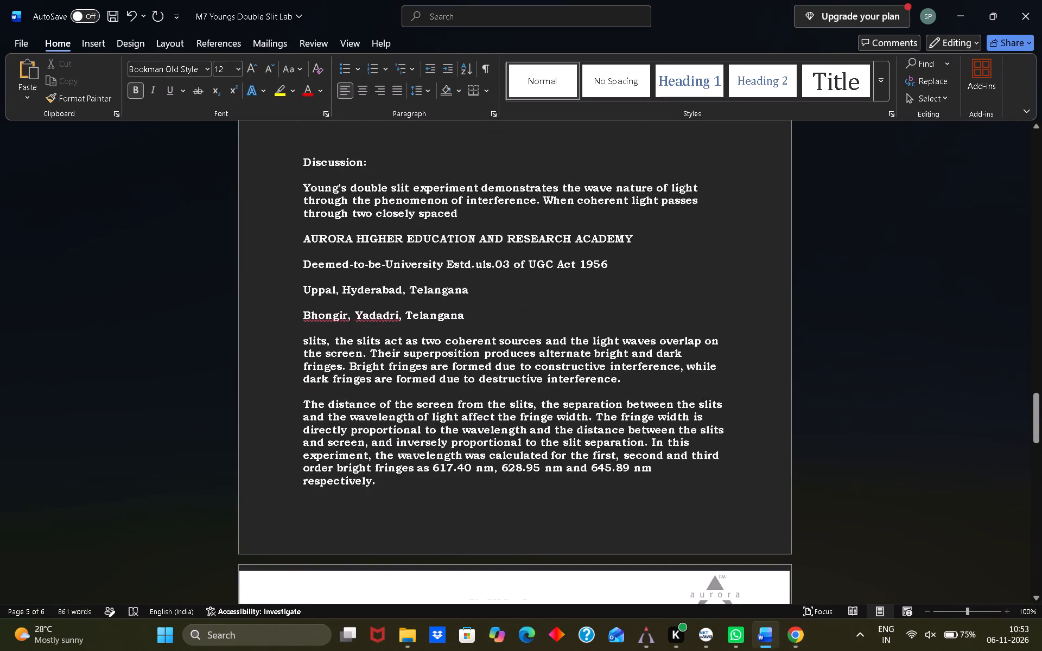
pyautogui.scroll(9, 588, 487)
pyautogui.scroll(-5, 574, 464)
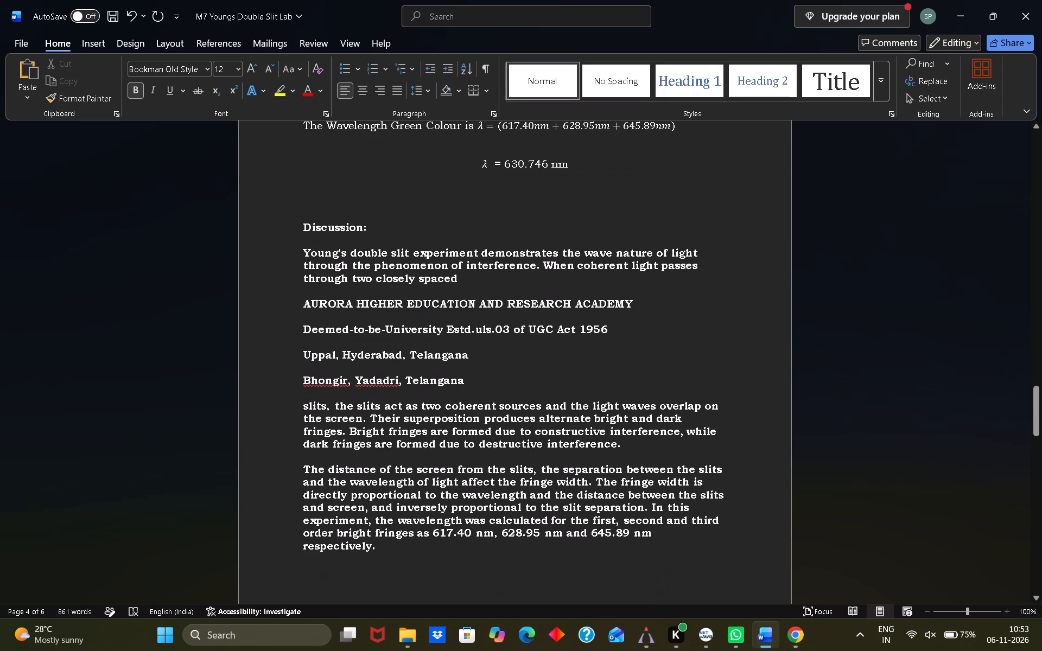
pyautogui.moveTo(467, 386); pyautogui.dragTo(379, 354)
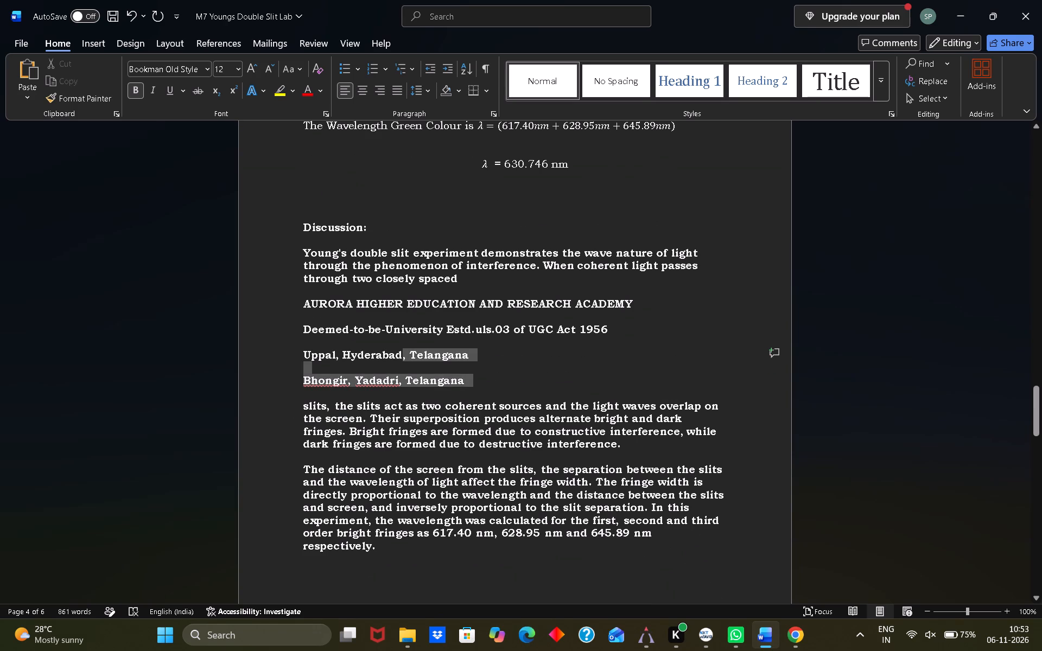
pyautogui.moveTo(379, 354); pyautogui.dragTo(284, 295)
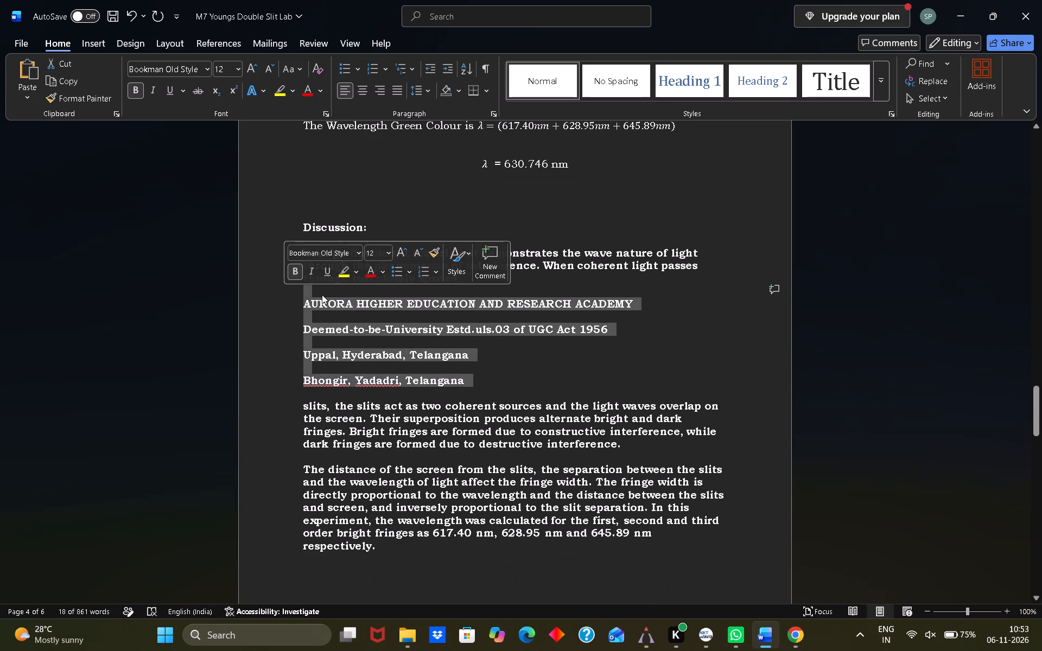
# Delete the stray university name, UGC Act and address lines interrupting the first Discussion paragraph, along with the blank line before them.
pyautogui.press('BackSpace')
pyautogui.press('BackSpace')
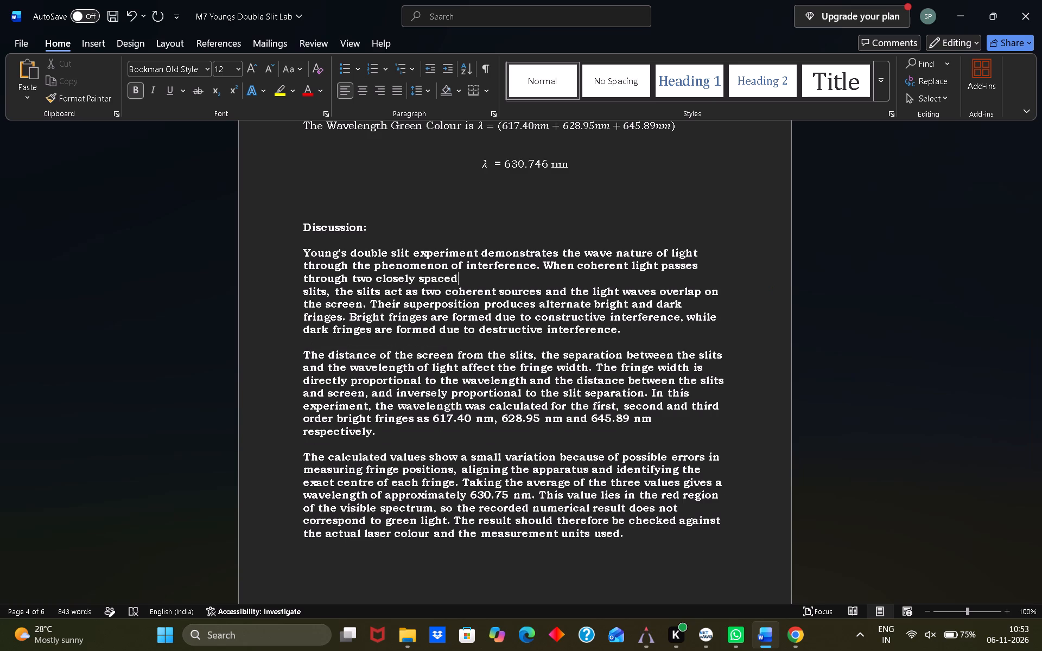
# Join the split first Discussion paragraph by removing the break before "slits, the slits act" and adding a space after "spaced".
pyautogui.press('Down')
pyautogui.press('Left')
pyautogui.press('Left')
pyautogui.press('Left')
pyautogui.press('Left')
pyautogui.press('Left')
pyautogui.press('Left')
pyautogui.press('Left')
pyautogui.press('Left')
pyautogui.press('Left')
pyautogui.press('Left')
pyautogui.press('Left')
pyautogui.press('Left')
pyautogui.press('Left')
pyautogui.press('Left')
pyautogui.press('Left')
pyautogui.press('Left')
pyautogui.press('Left')
pyautogui.press('Left')
pyautogui.press('Left')
pyautogui.press('Left')
pyautogui.press('Left')
pyautogui.press('Left')
pyautogui.press('Left')
pyautogui.press('Left')
pyautogui.press('Left')
pyautogui.press('Left')
pyautogui.press('Left')
pyautogui.press('Left')
pyautogui.press('Left')
pyautogui.press('Left')
pyautogui.press('BackSpace')
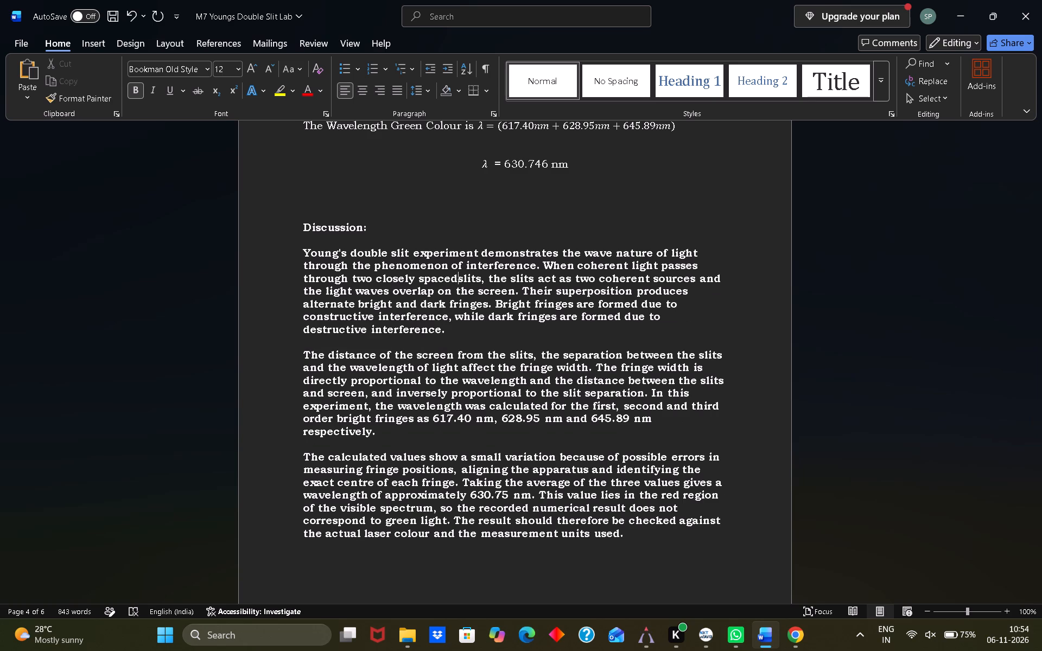
pyautogui.press('space')
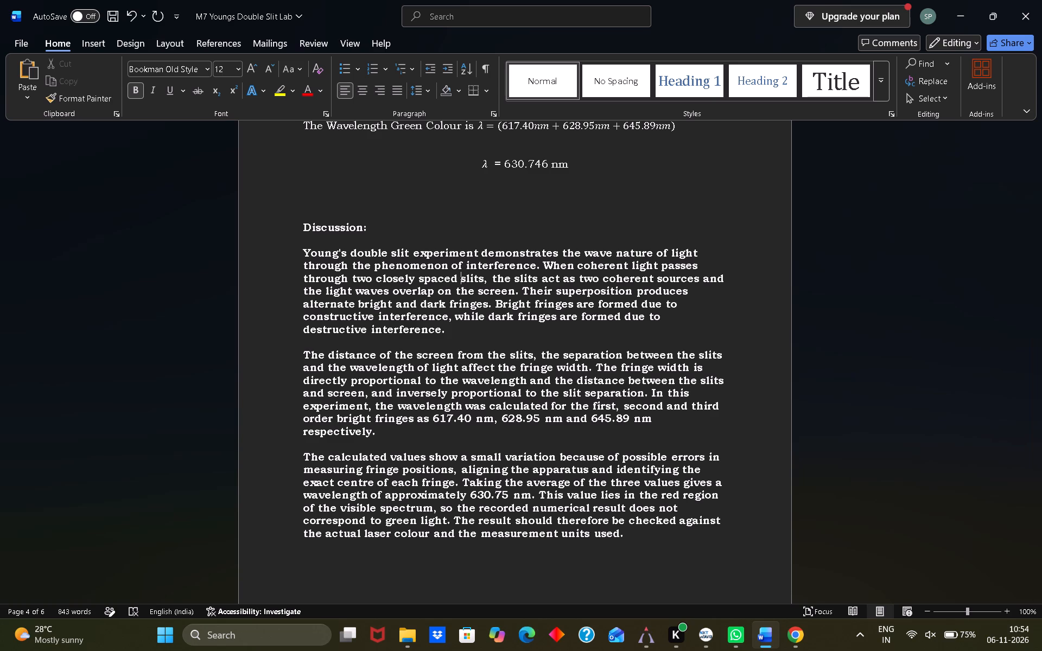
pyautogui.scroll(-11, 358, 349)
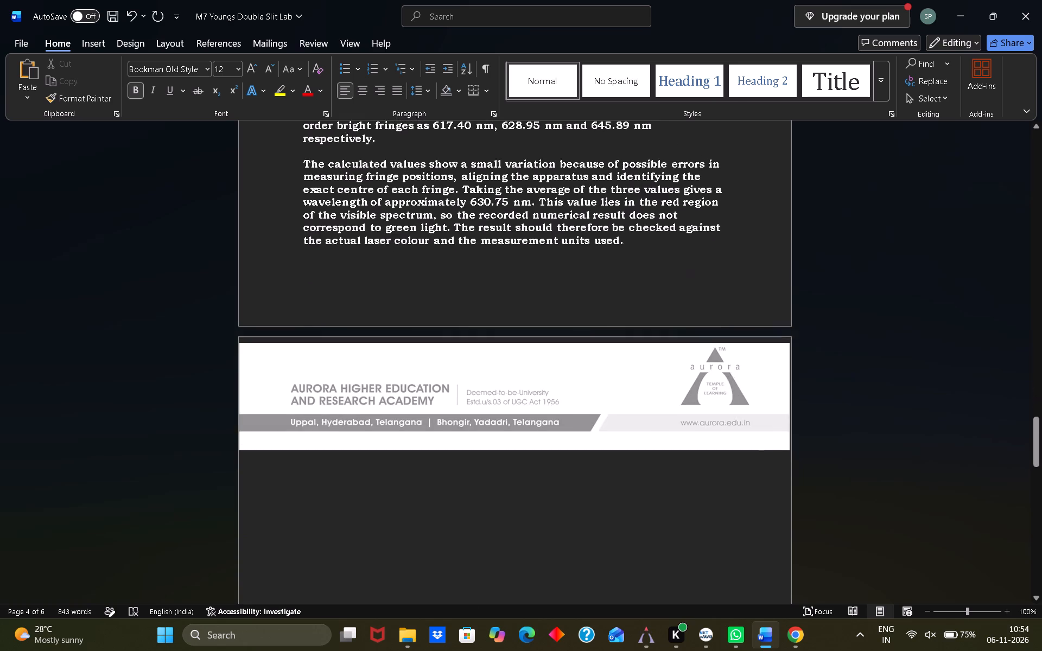
# Delete the blank lines above the Conclusion heading so it moves up to the top of its page.
pyautogui.scroll(-8, 416, 317)
pyautogui.click(302, 320)
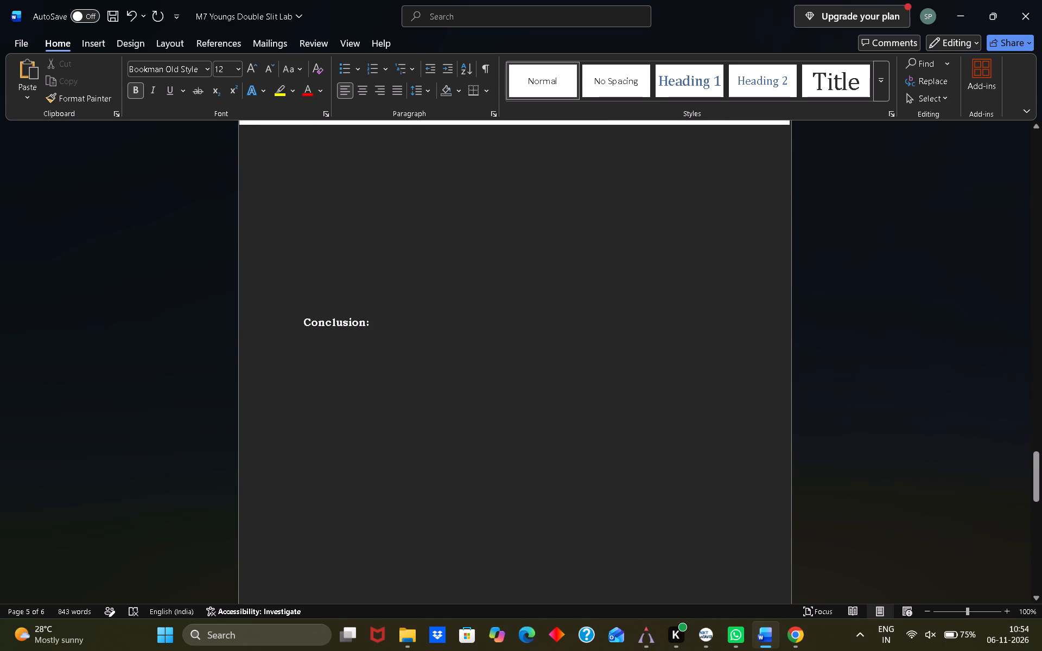
pyautogui.press('BackSpace')
pyautogui.press('BackSpace')
pyautogui.press('BackSpace')
pyautogui.press('BackSpace')
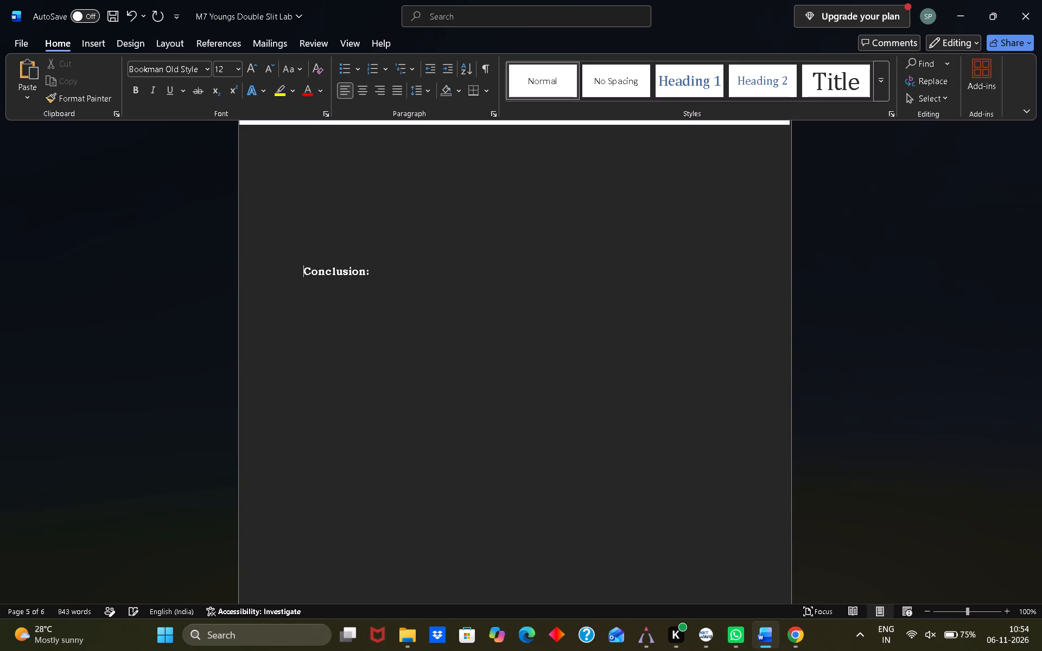
pyautogui.press('BackSpace')
pyautogui.press('BackSpace')
pyautogui.press('BackSpace')
pyautogui.press('BackSpace')
pyautogui.press('BackSpace')
pyautogui.press('BackSpace')
pyautogui.press('BackSpace')
pyautogui.press('BackSpace')
pyautogui.press('BackSpace')
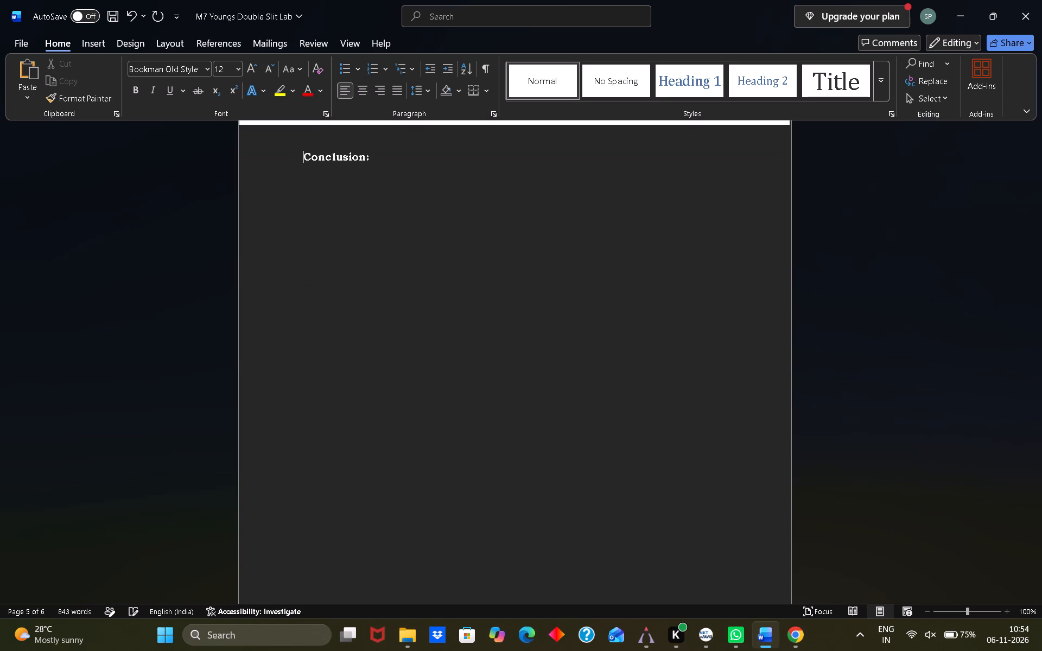
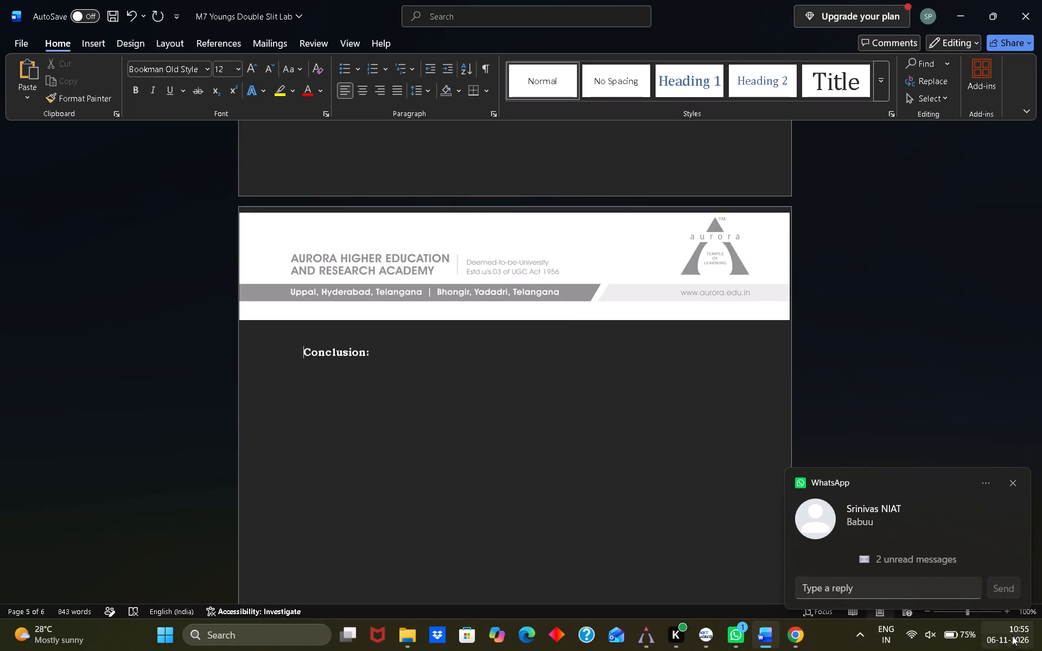
# Replace the bare Conclusion heading with the copied Conclusion heading and paragraph, removing the blank line between them.
pyautogui.moveTo(368, 350); pyautogui.dragTo(317, 354)
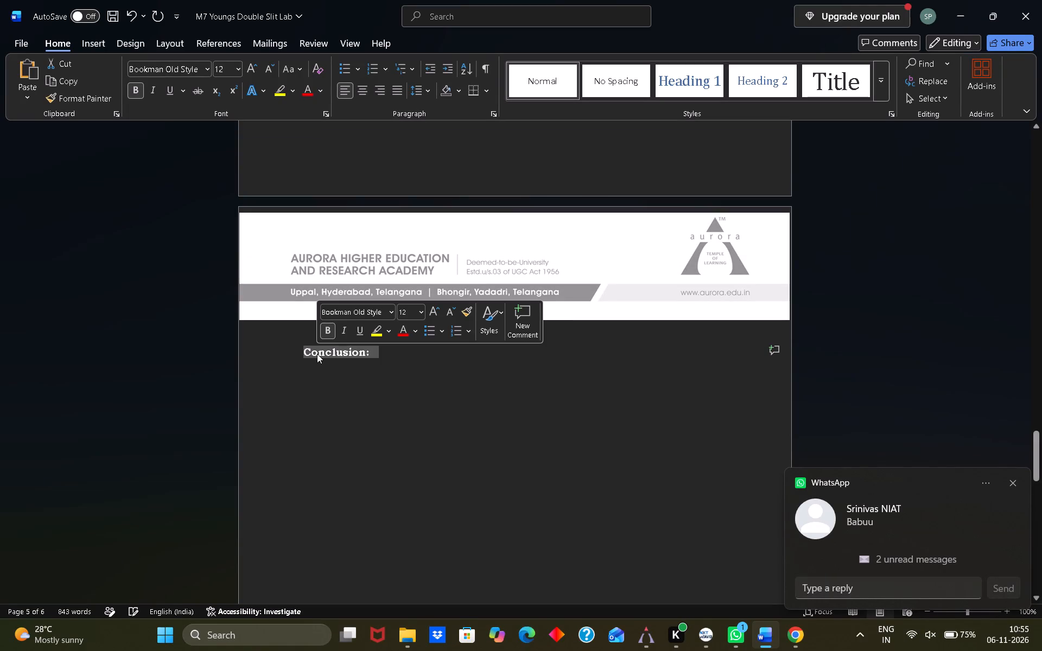
pyautogui.press('BackSpace')
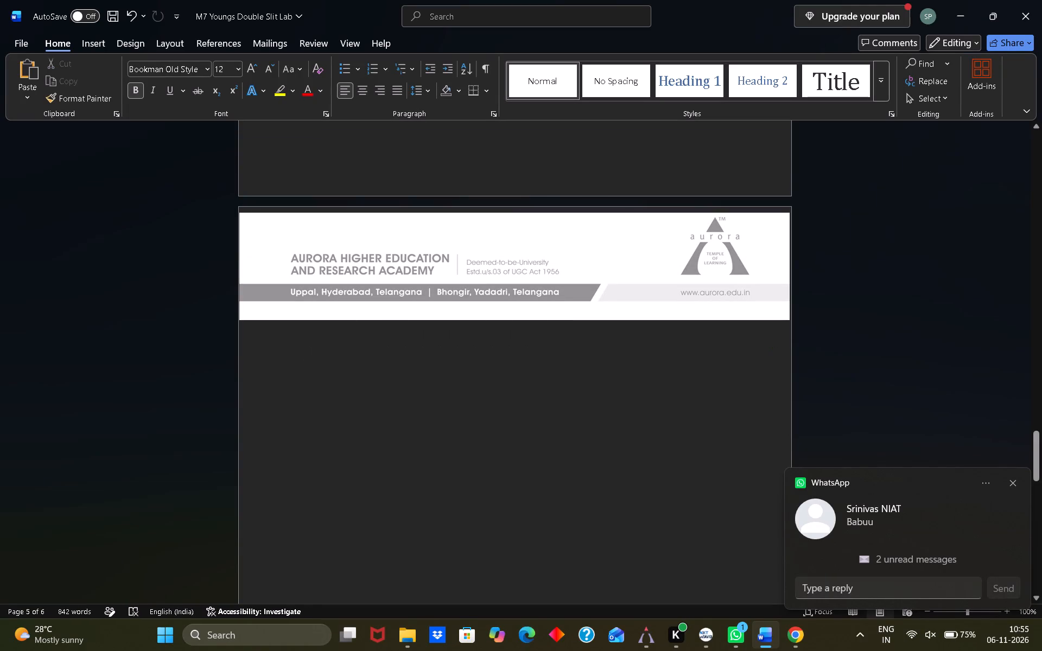
pyautogui.hotkey('ctrl', 'v')
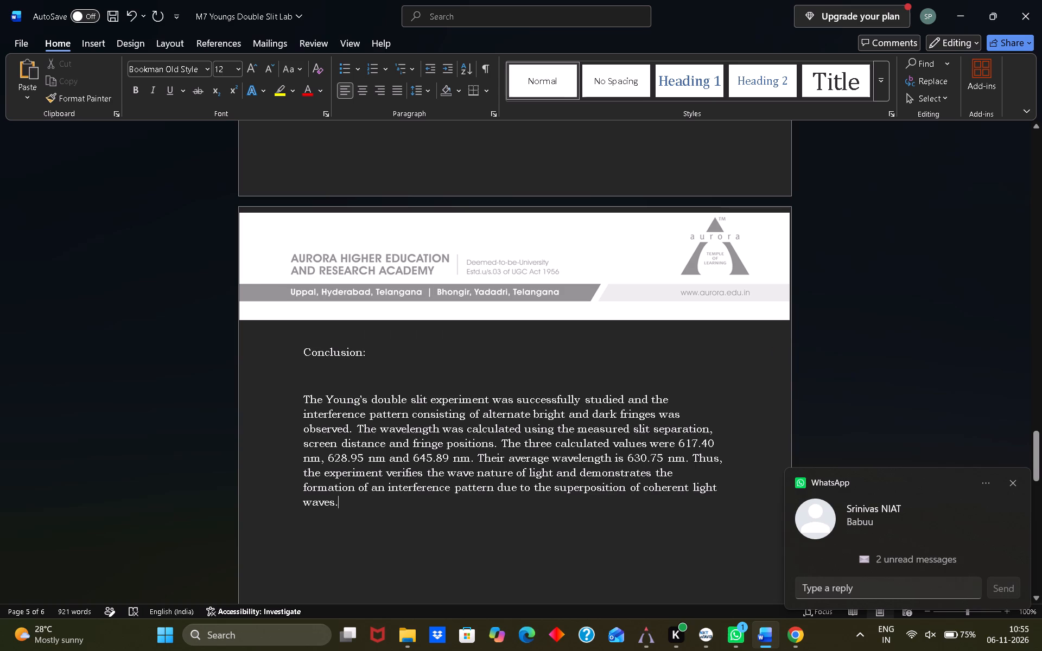
pyautogui.click(315, 381)
pyautogui.press('BackSpace')
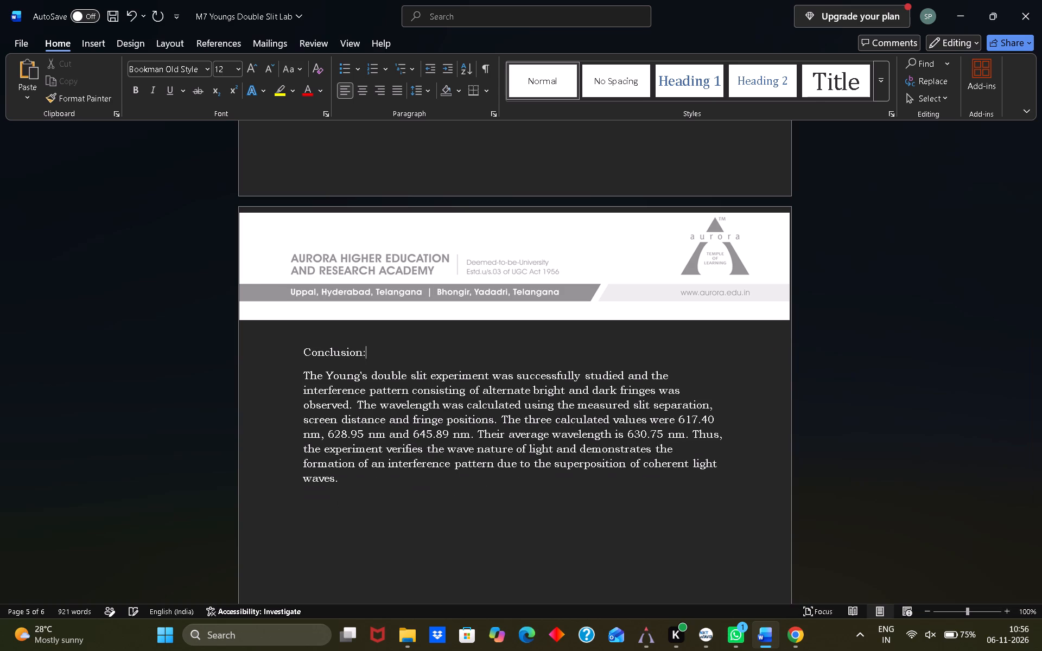
# Look over the Conclusion paragraph and read the five Viva Voce questions on the last page.
pyautogui.scroll(-4, 626, 520)
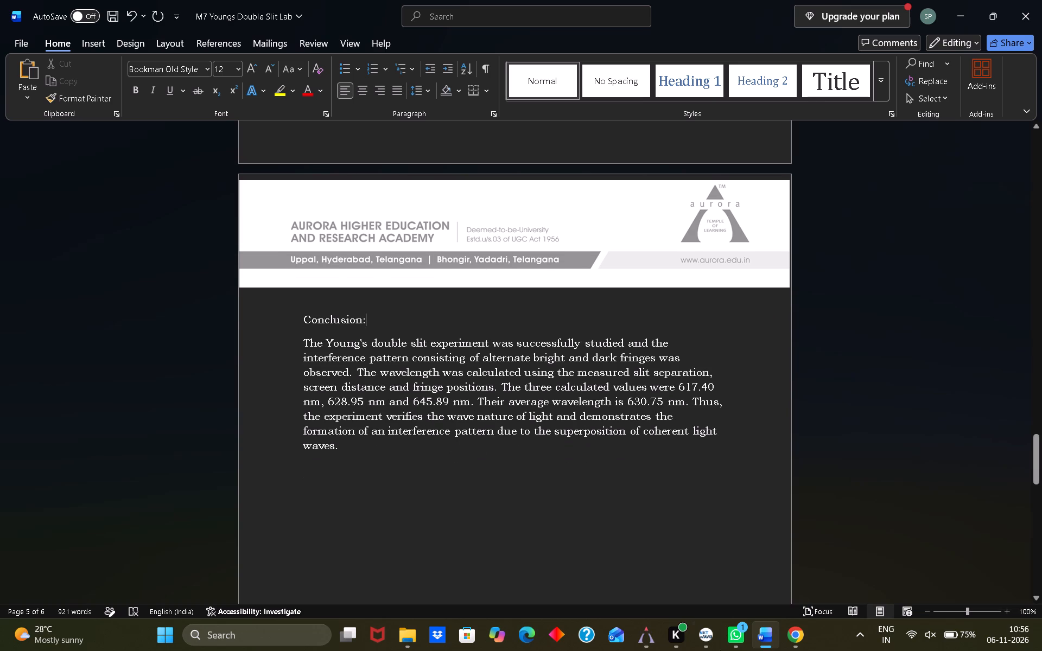
pyautogui.scroll(-3, 720, 650)
pyautogui.scroll(1, 681, 623)
pyautogui.scroll(-20, 613, 577)
pyautogui.scroll(-3, 613, 577)
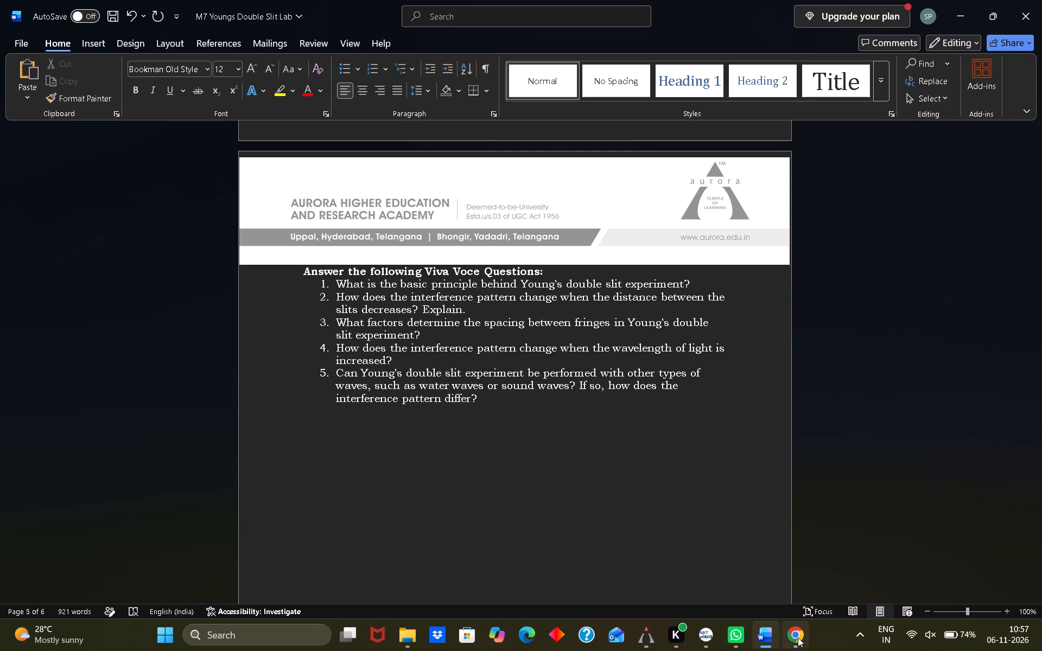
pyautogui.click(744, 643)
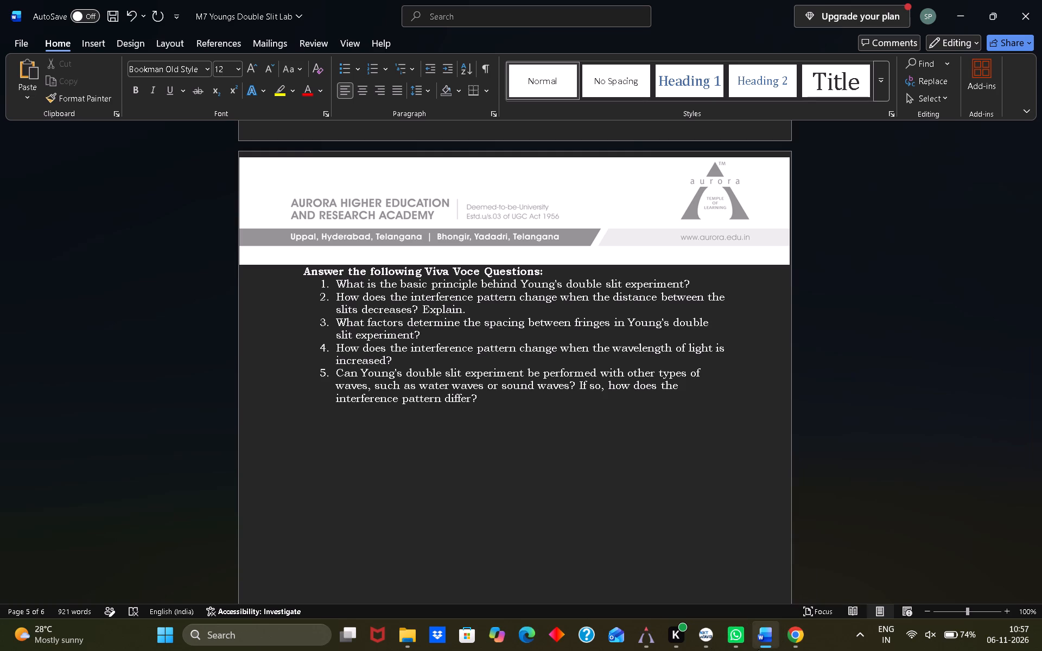
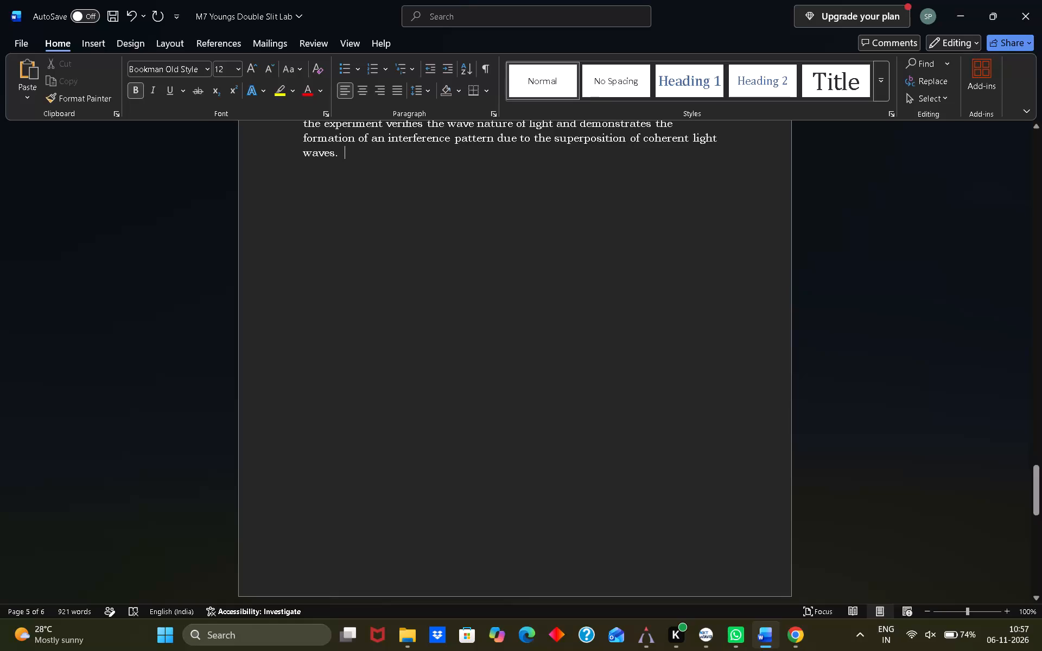
# Remove the page gap after the Conclusion paragraph so the Viva Voce heading starts on its own line directly below it.
pyautogui.press('Return')
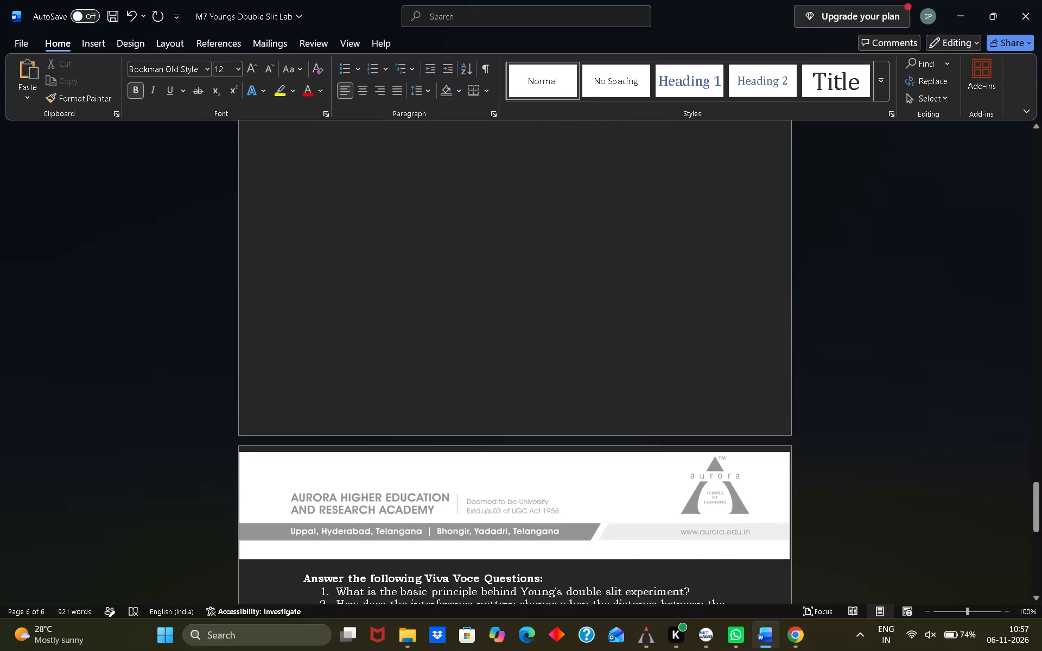
pyautogui.press('BackSpace')
pyautogui.scroll(6, 339, 164)
pyautogui.click(349, 199)
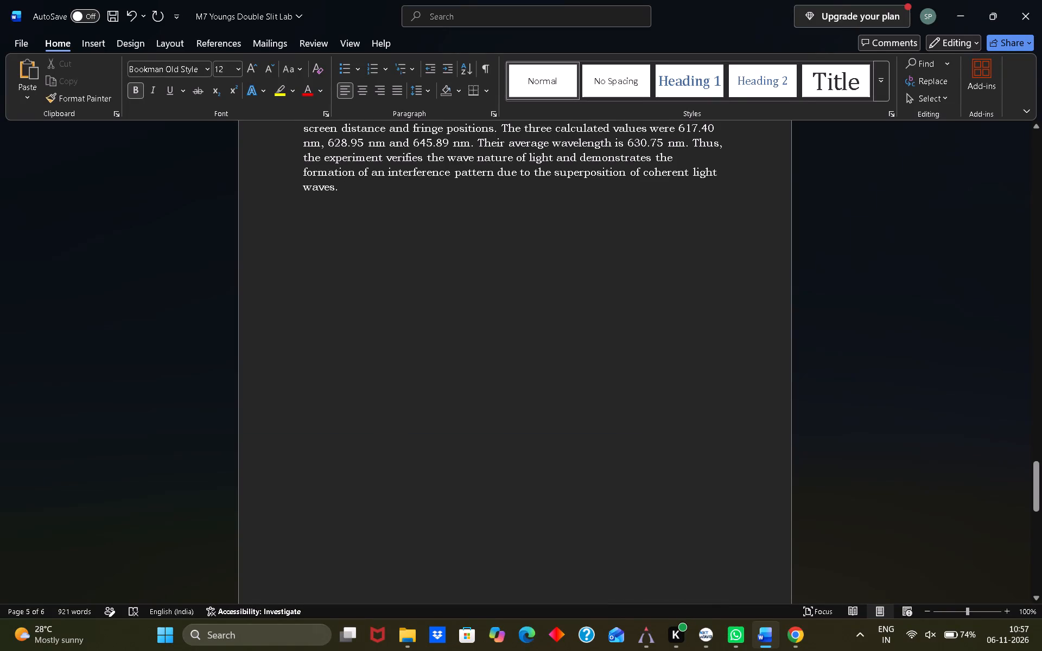
pyautogui.press('Down')
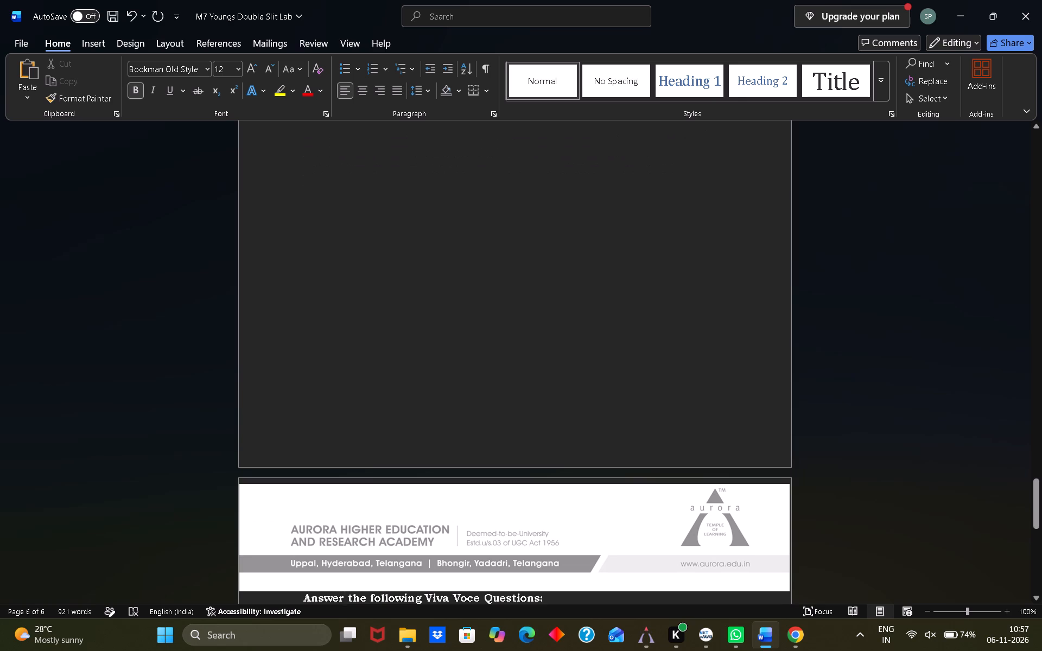
pyautogui.scroll(7, 326, 209)
pyautogui.click(344, 258)
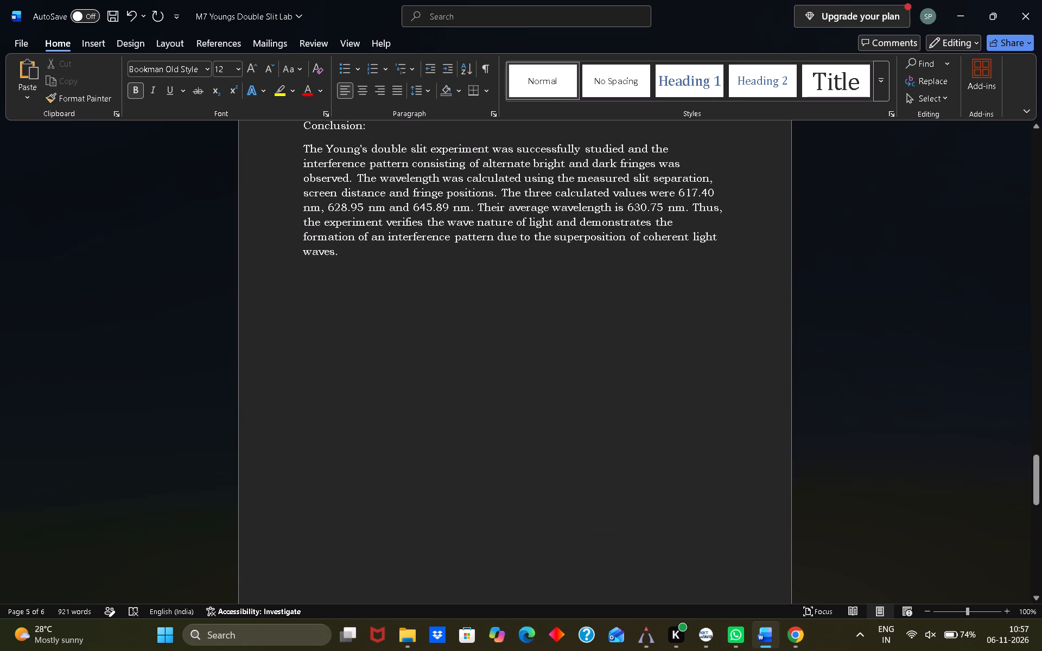
pyautogui.moveTo(346, 273); pyautogui.dragTo(340, 275)
pyautogui.press('Return')
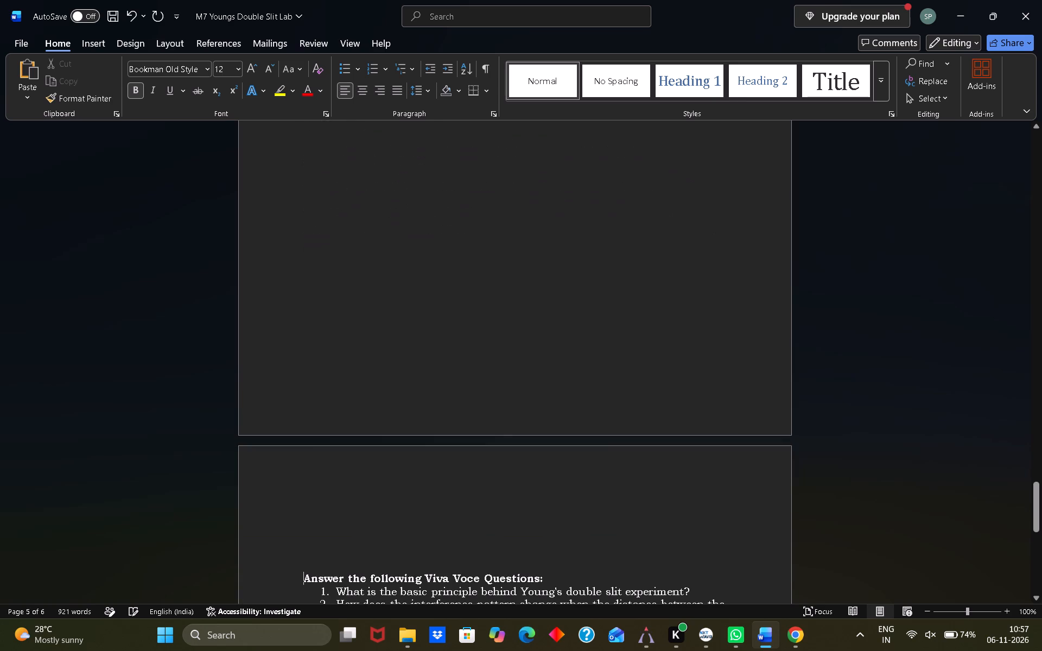
pyautogui.press('Return')
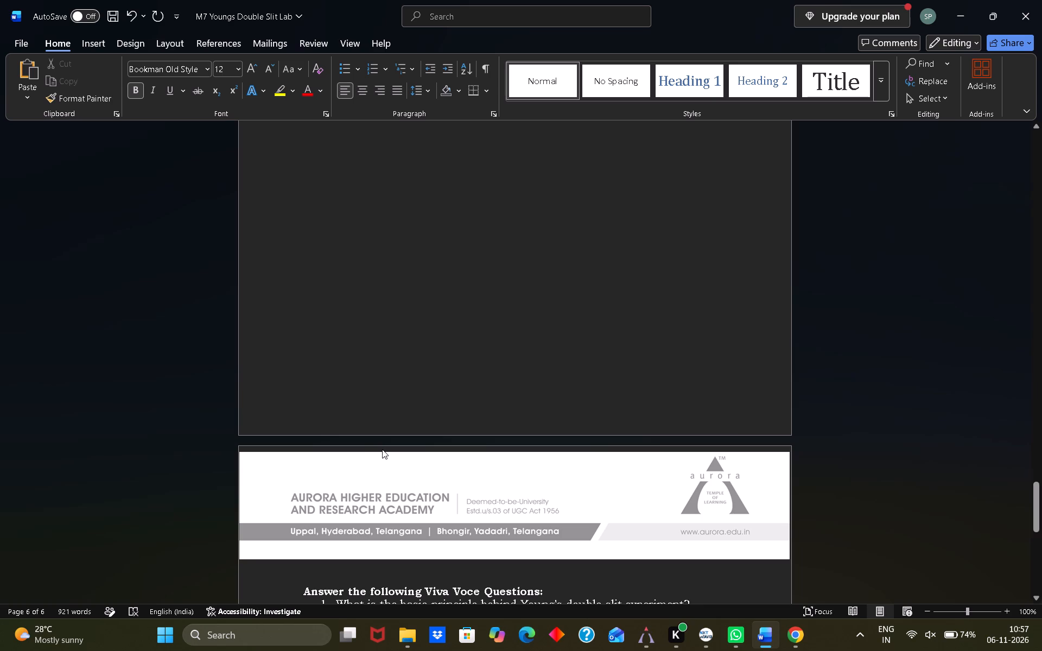
pyautogui.press('BackSpace')
pyautogui.press('BackSpace')
pyautogui.press('BackSpace')
pyautogui.press('BackSpace')
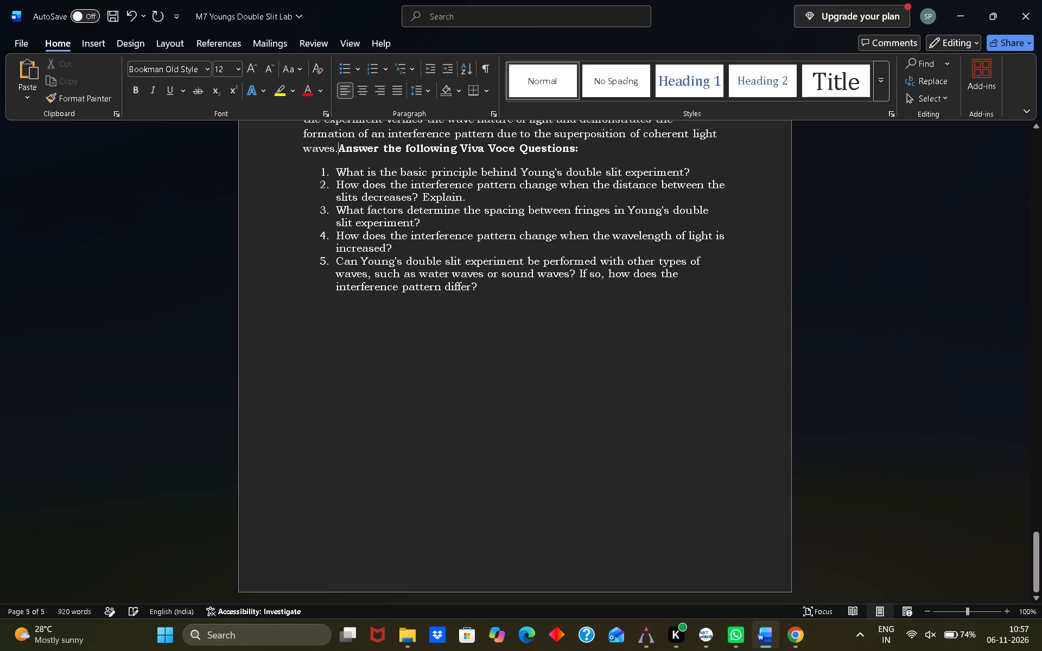
pyautogui.scroll(4, 380, 478)
pyautogui.press('Return')
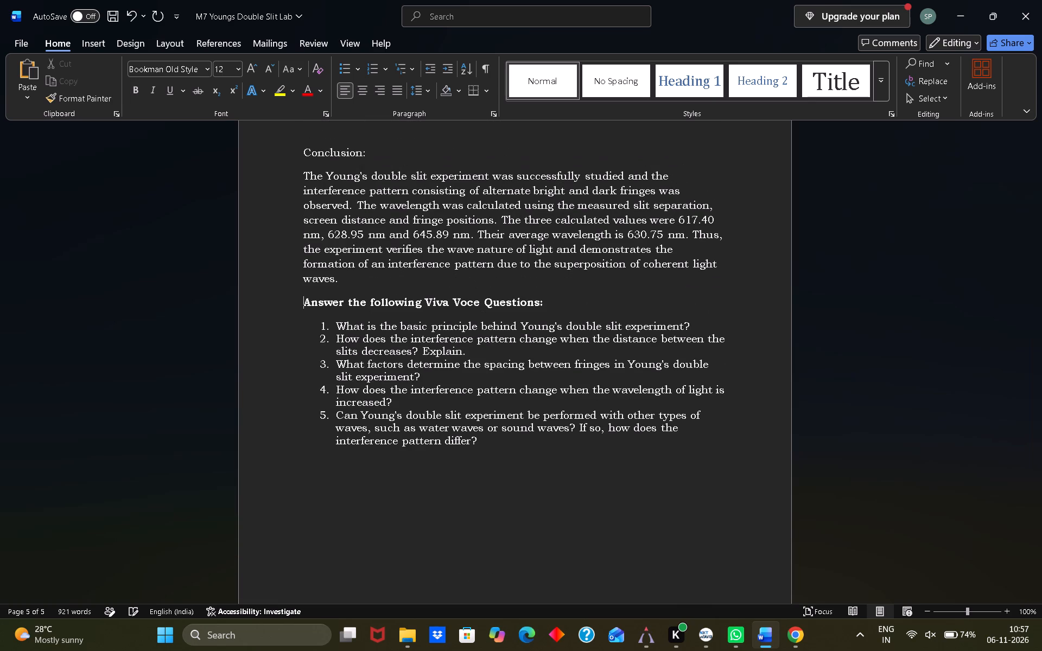
# Replace the Viva Voce heading and its five listed questions with the copied text containing the heading, question 1 and its answer.
pyautogui.moveTo(298, 301); pyautogui.dragTo(386, 397)
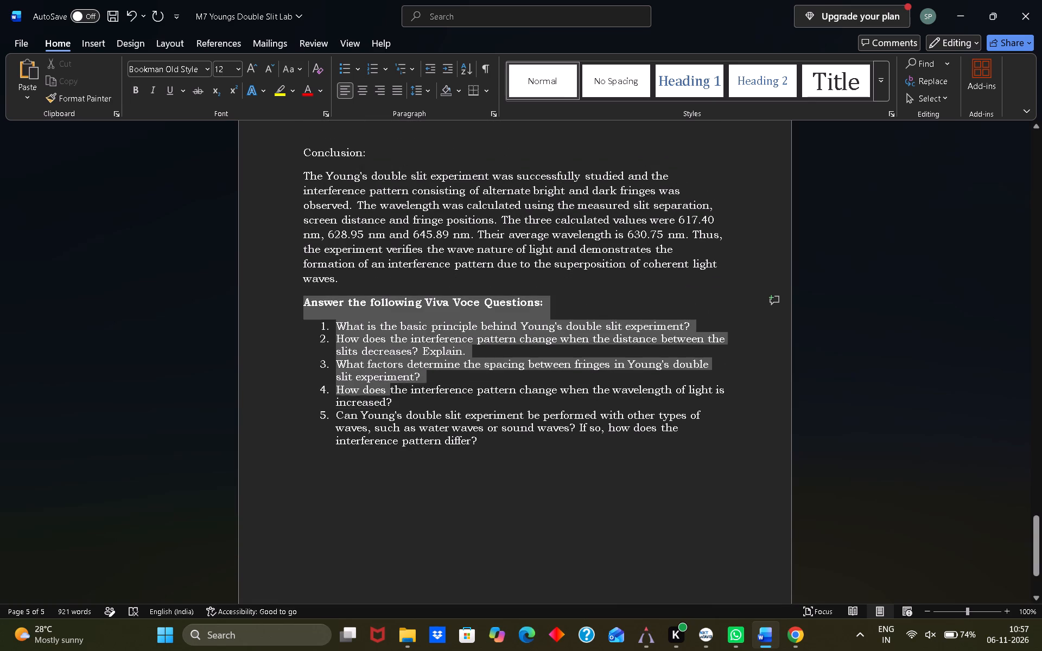
pyautogui.moveTo(386, 397); pyautogui.dragTo(479, 456)
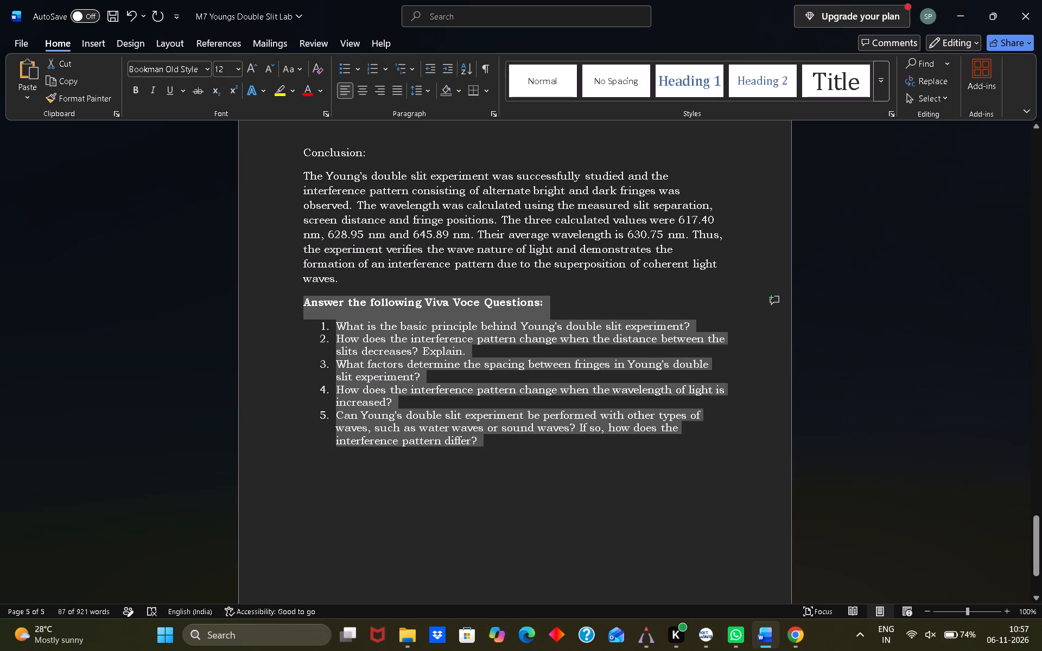
pyautogui.hotkey('ctrl', 'v')
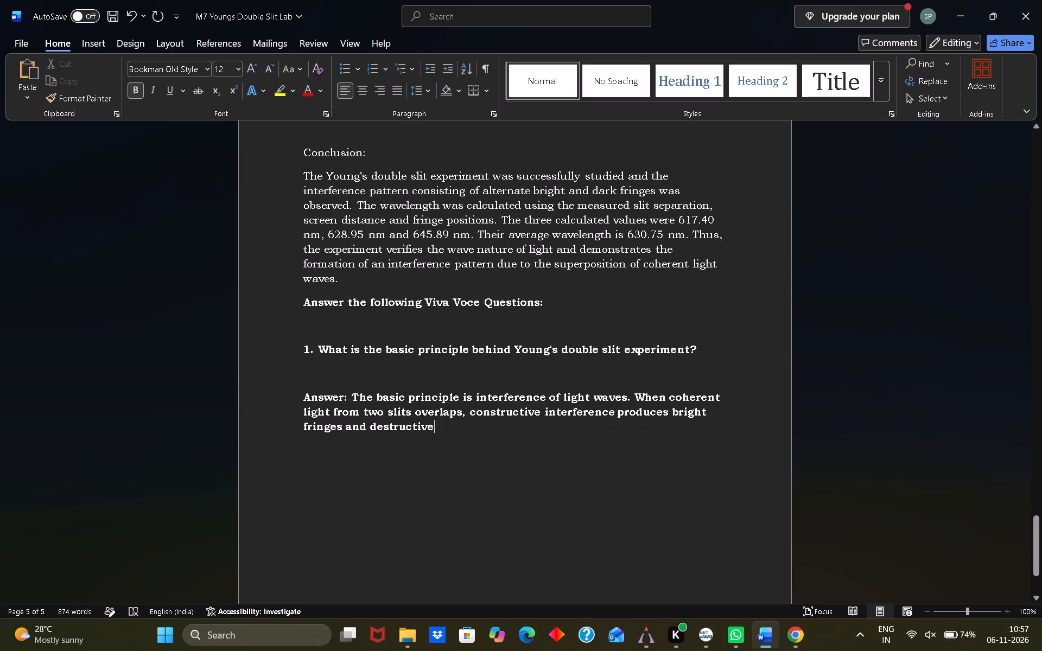
# Delete the empty lines before and after question 1, and add a blank line above the Viva Voce heading.
pyautogui.click(307, 372)
pyautogui.press('BackSpace')
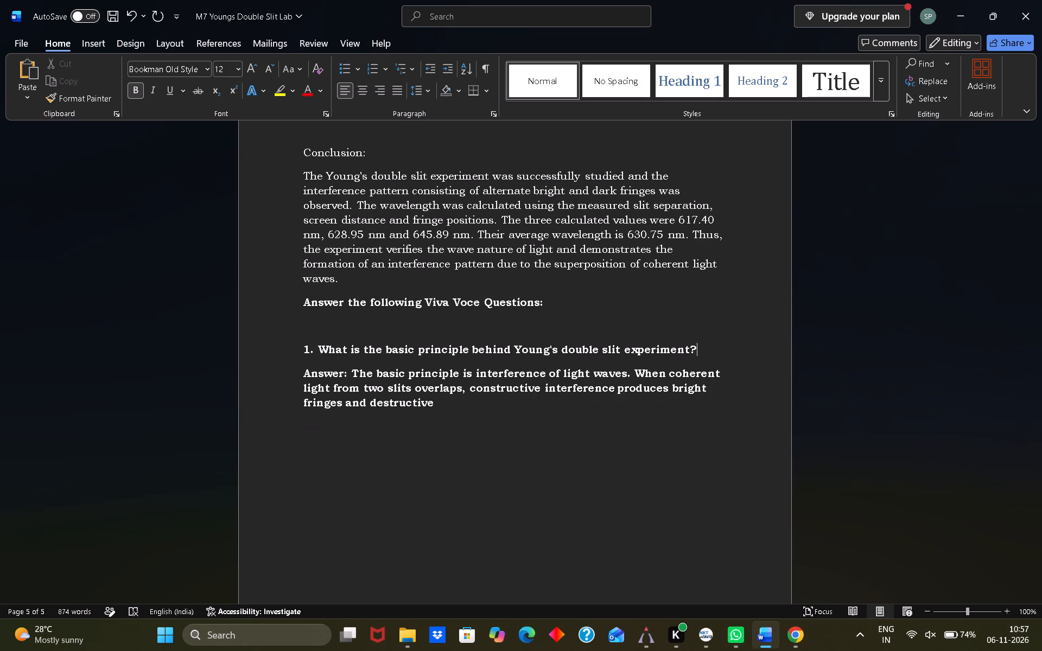
pyautogui.click(301, 304)
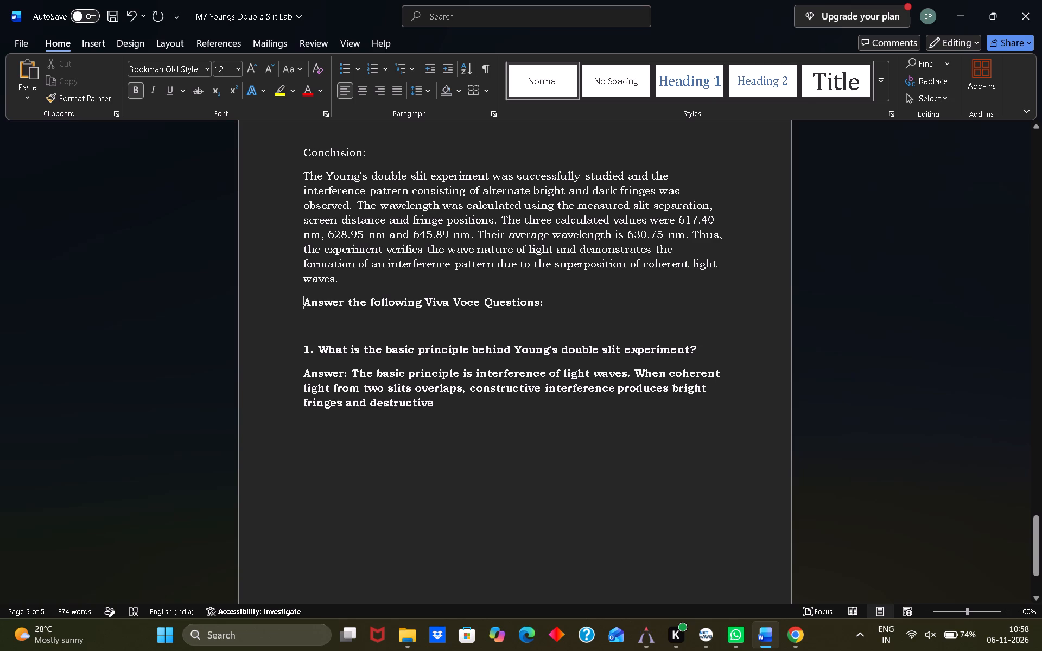
pyautogui.press('Return')
pyautogui.press('Down')
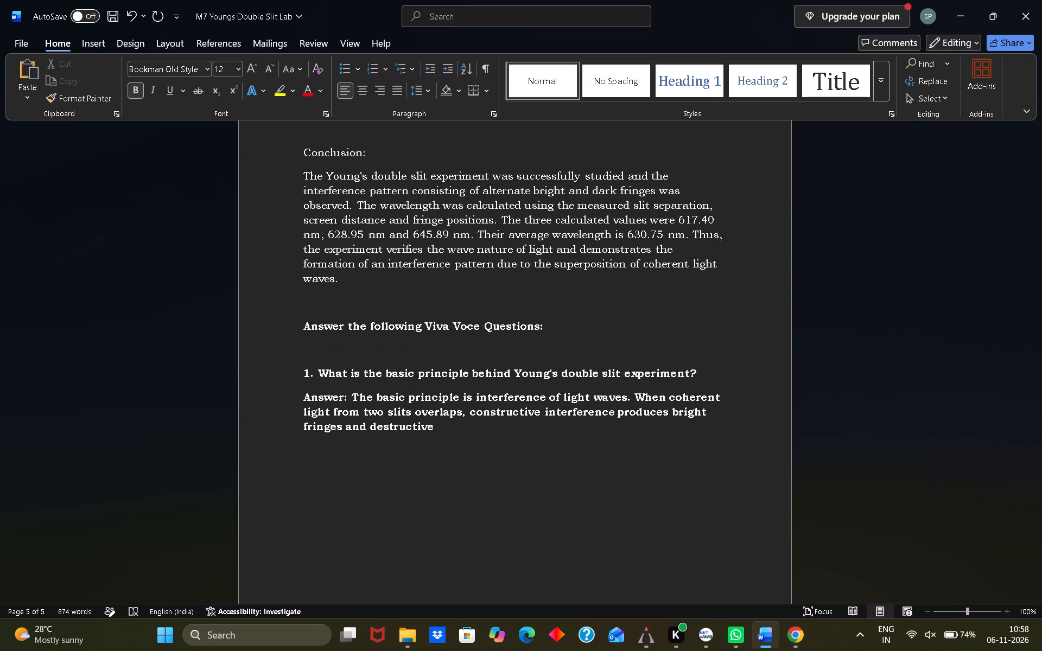
pyautogui.press('BackSpace')
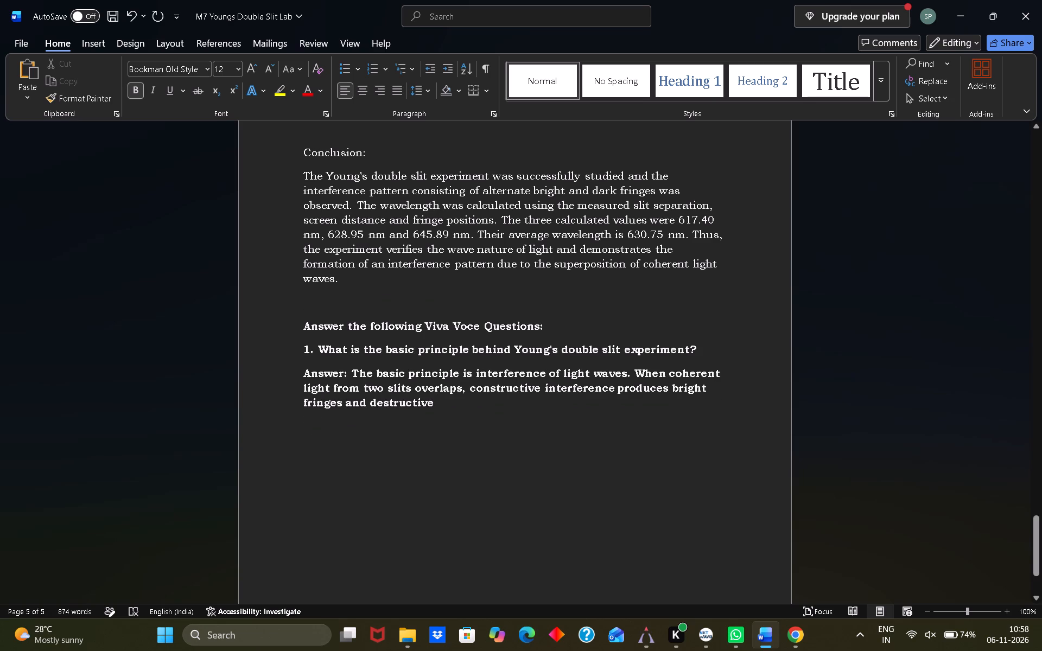
# Place the insertion point at the end of the question 1 answer, after "fringes and destructive".
pyautogui.click(441, 403)
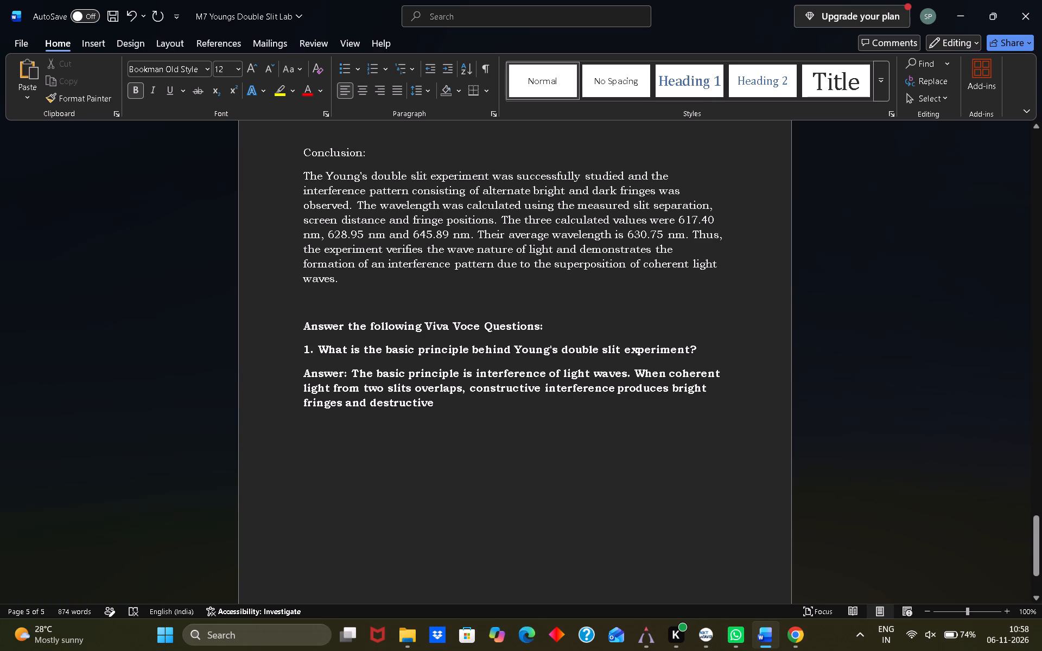
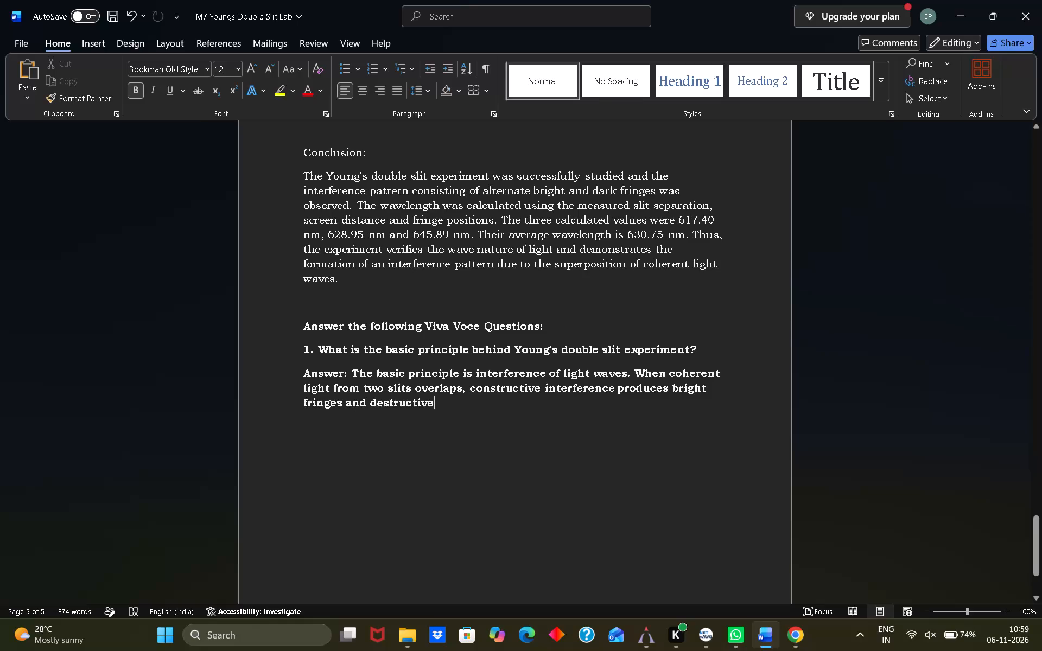
# Paste the copied remaining text at the end of the question 1 answer, adding questions 2 to 5 with their answers.
pyautogui.hotkey('ctrl', 'v')
pyautogui.scroll(5, 401, 381)
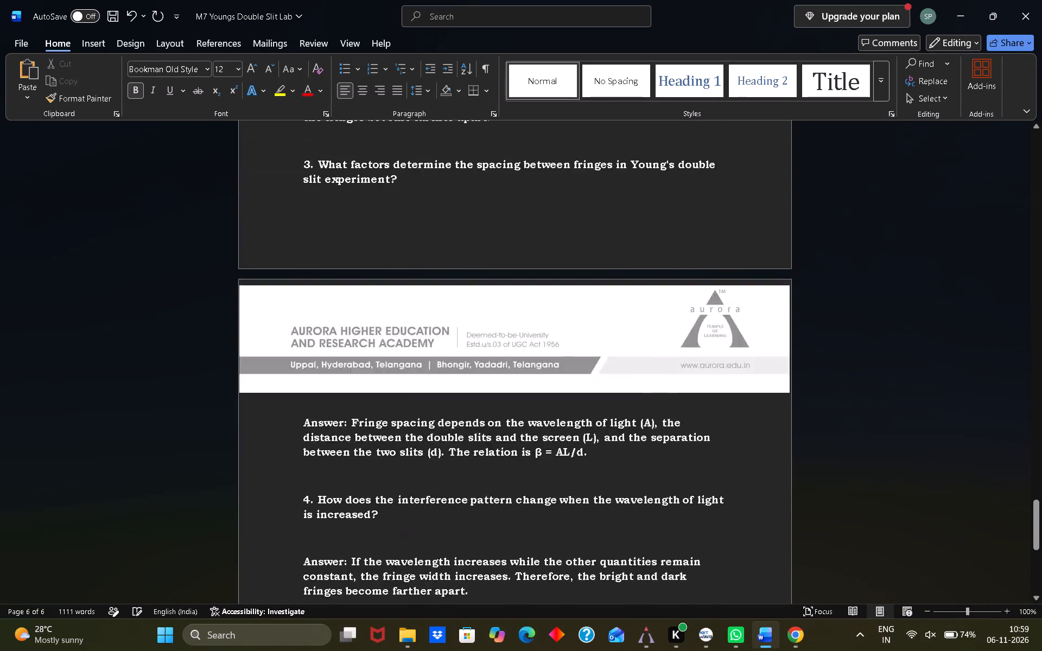
pyautogui.scroll(5, 401, 381)
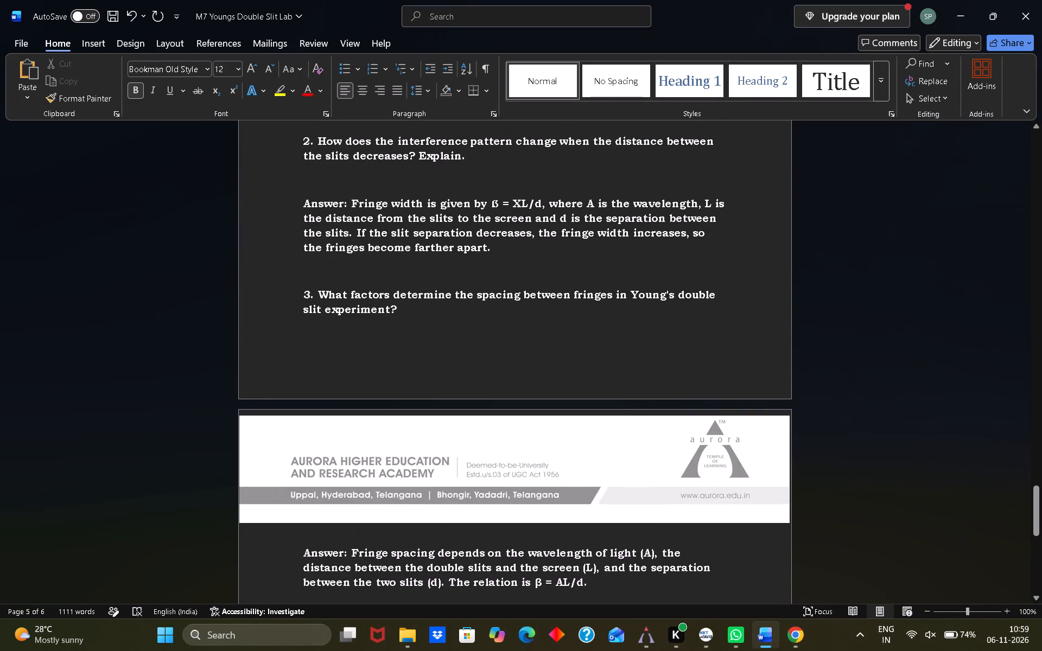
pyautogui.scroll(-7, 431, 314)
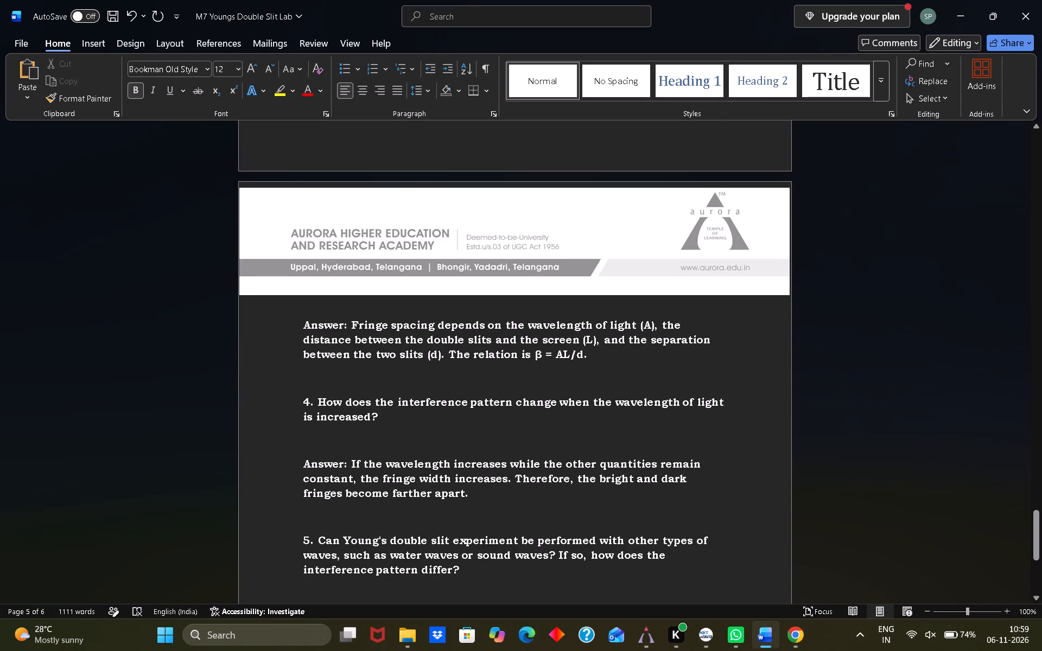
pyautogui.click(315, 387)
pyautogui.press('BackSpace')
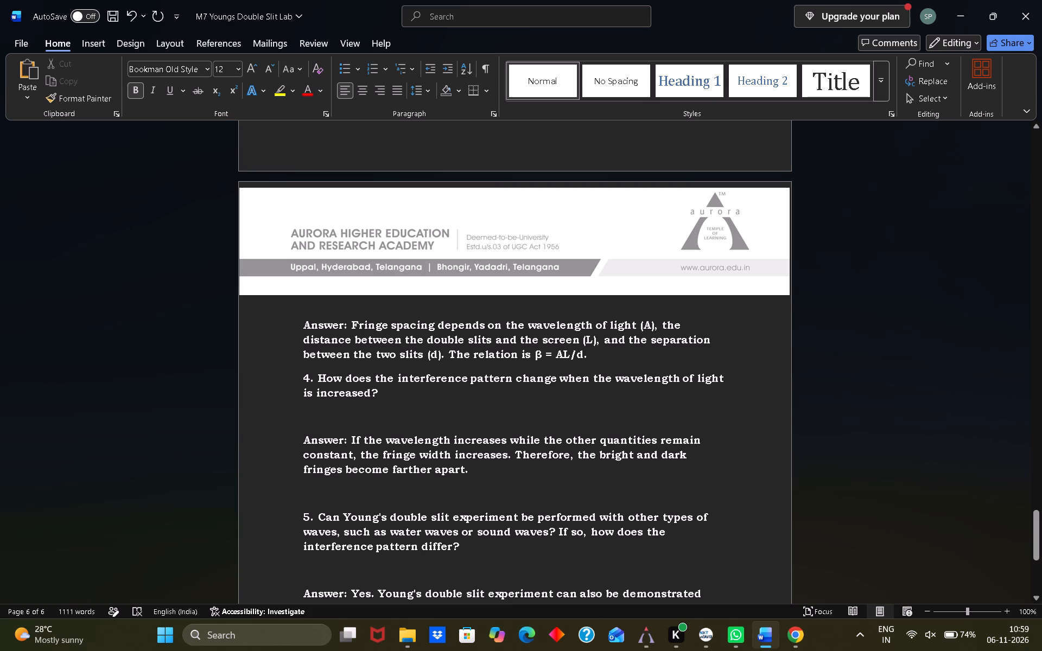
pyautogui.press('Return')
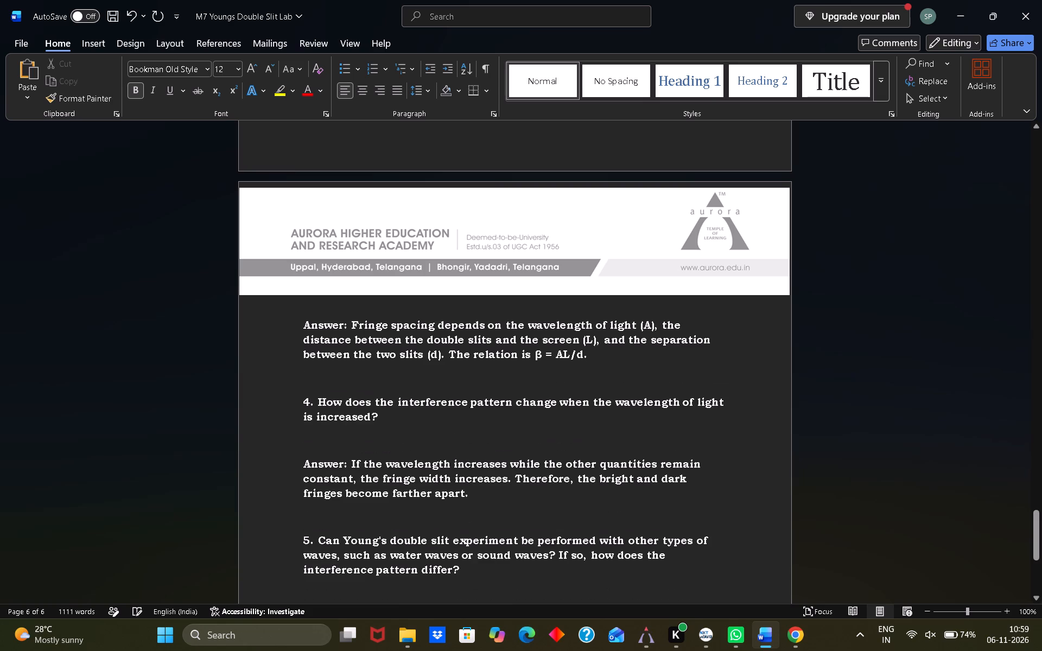
# Delete the empty lines separating questions 4 and 5 from their answers.
pyautogui.click(374, 450)
pyautogui.press('BackSpace')
pyautogui.scroll(-1, 344, 463)
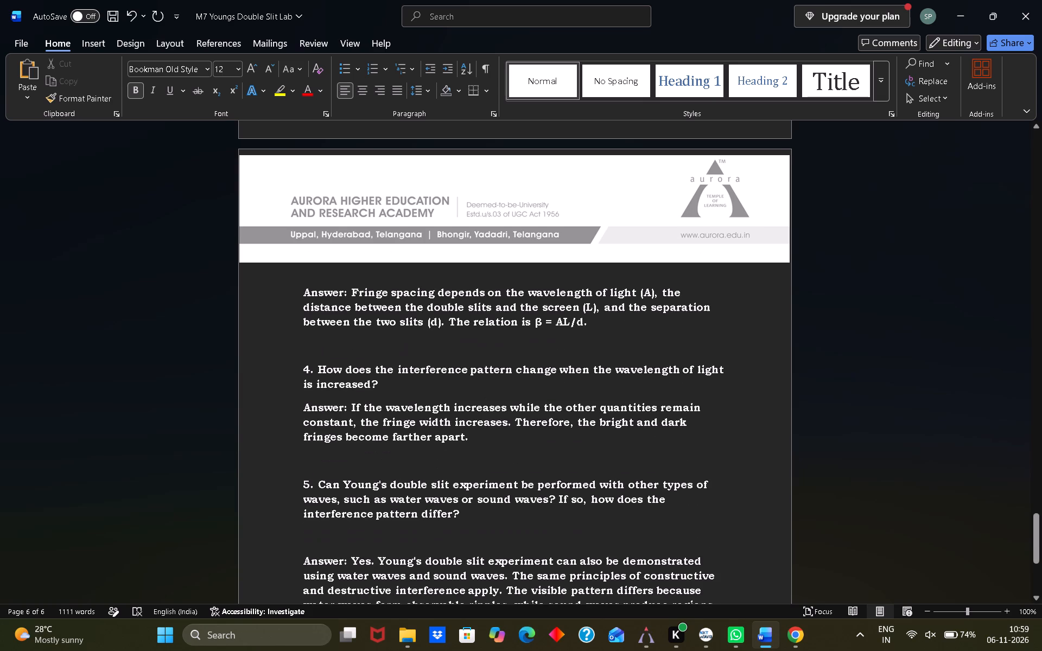
pyautogui.scroll(-1, 372, 528)
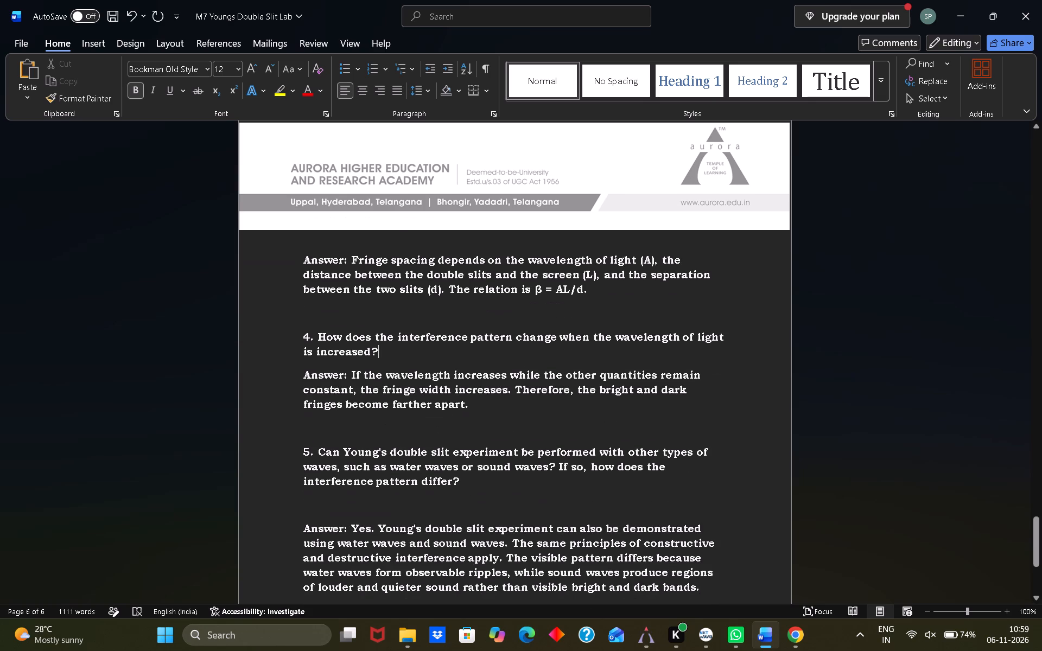
pyautogui.click(374, 512)
pyautogui.press('BackSpace')
pyautogui.scroll(-6, 353, 516)
# Move question 3 onto the next page with blank space above it, and delete the empty line before its answer.
pyautogui.scroll(13, 343, 519)
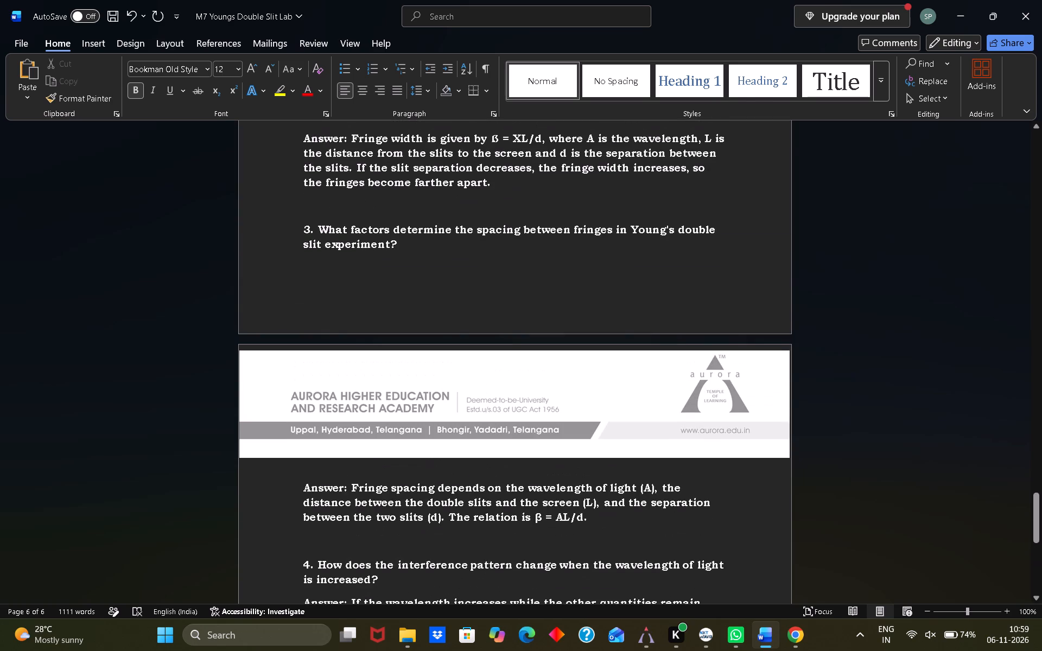
pyautogui.click(300, 227)
pyautogui.press('Return')
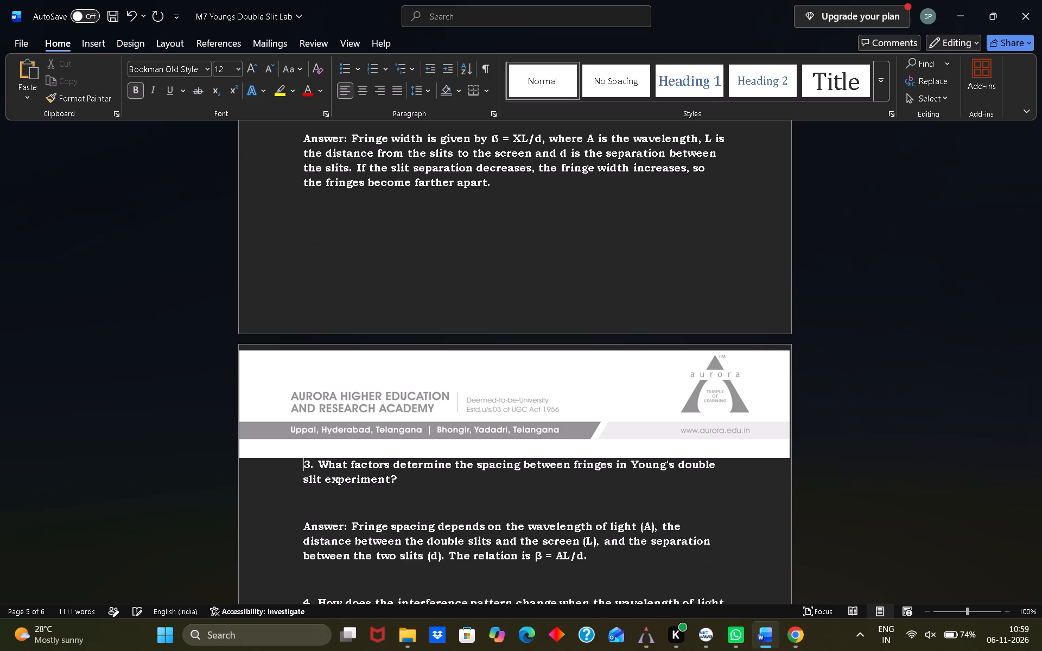
pyautogui.click(363, 507)
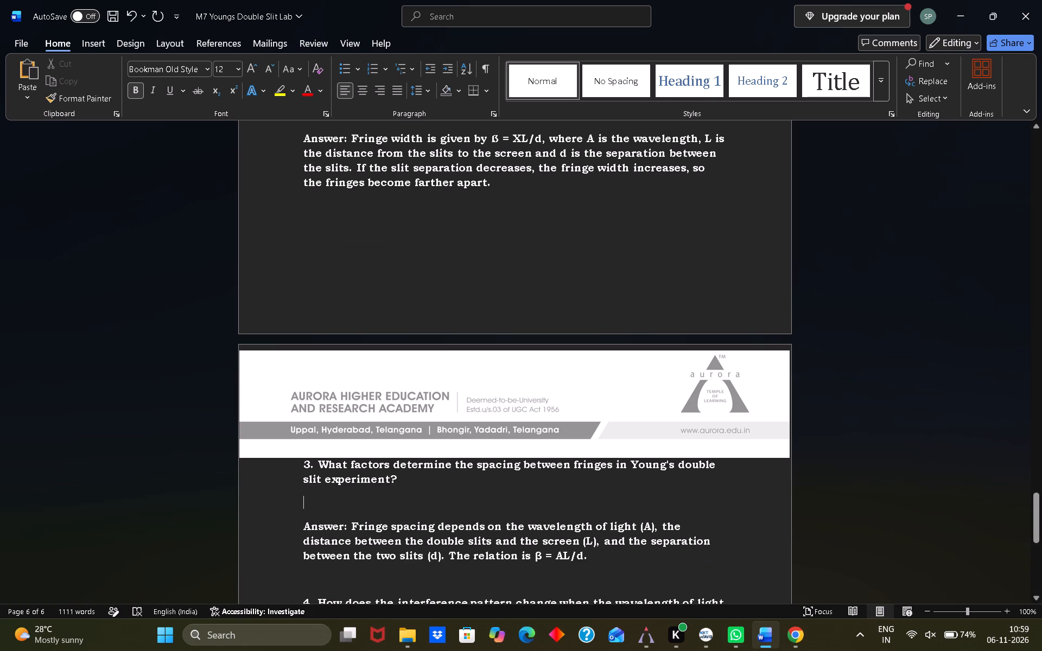
pyautogui.press('BackSpace')
pyautogui.click(302, 466)
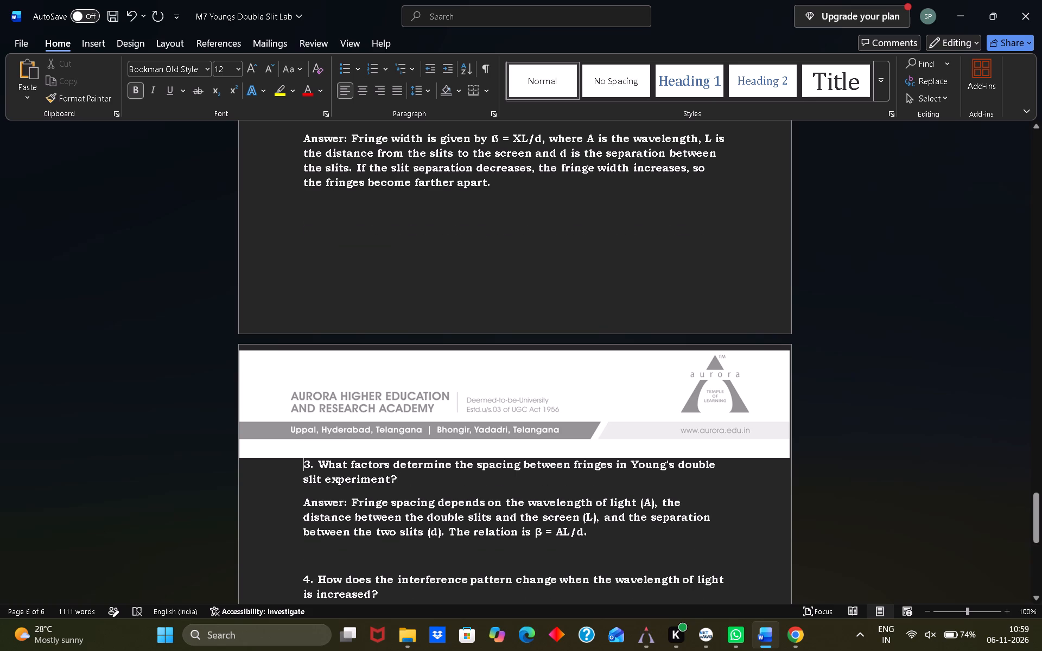
pyautogui.press('Return')
pyautogui.press('Return')
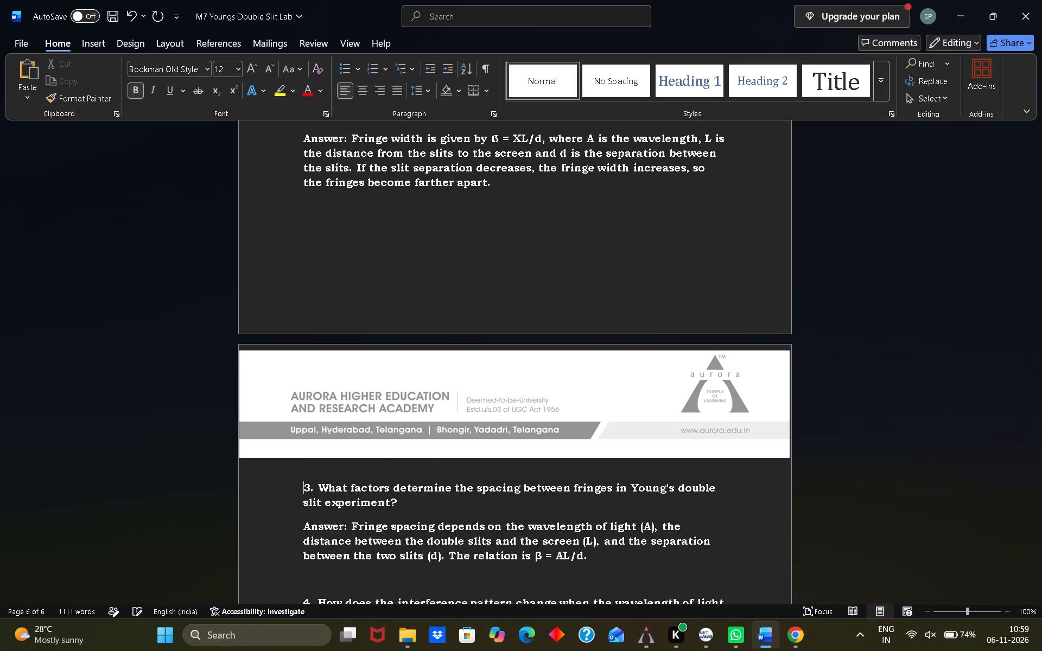
# Delete the empty line between question 2 and its answer.
pyautogui.scroll(6, 288, 458)
pyautogui.scroll(-12, 288, 457)
pyautogui.scroll(7, 396, 403)
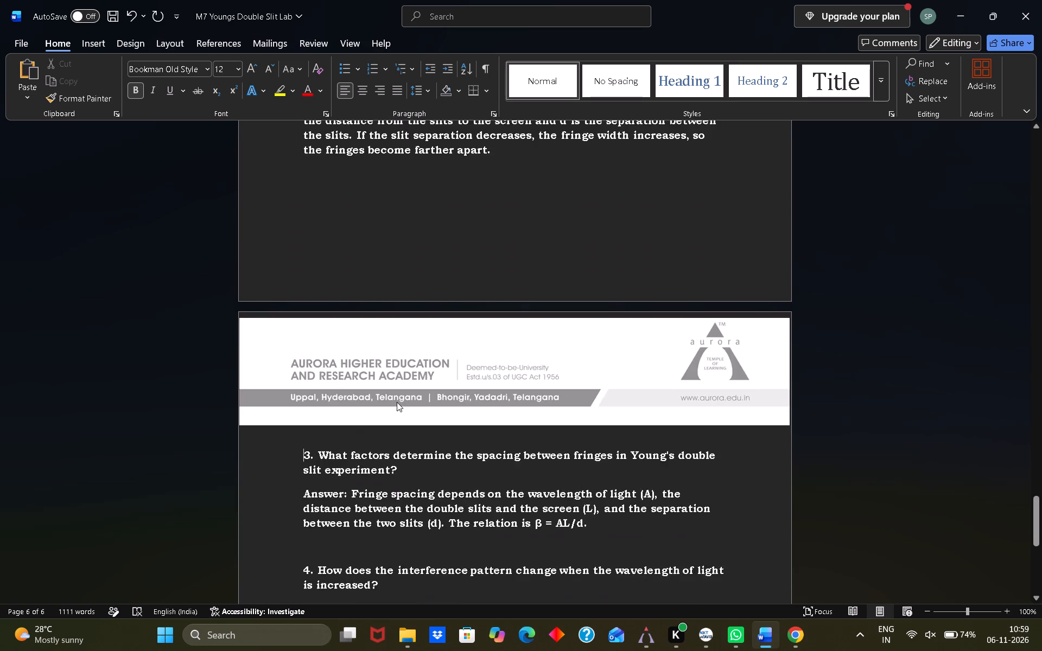
pyautogui.scroll(9, 397, 402)
pyautogui.click(377, 446)
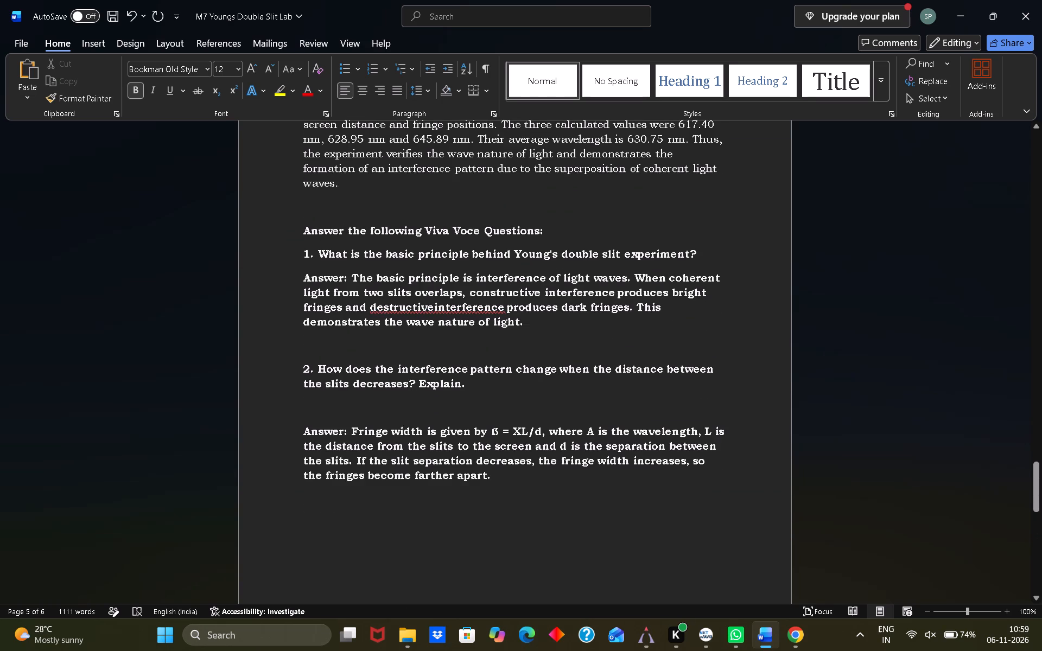
pyautogui.press('BackSpace')
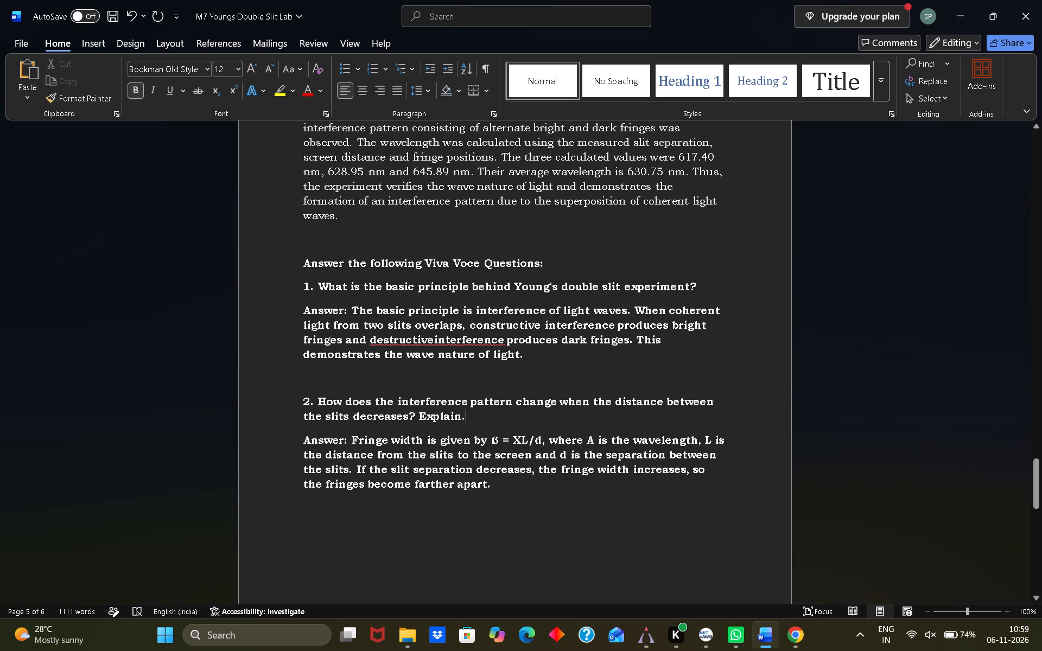
# Review the layout of the report from the Result and Discussion sections through the Viva Voce answers.
pyautogui.scroll(-6, 438, 381)
pyautogui.scroll(-19, 435, 383)
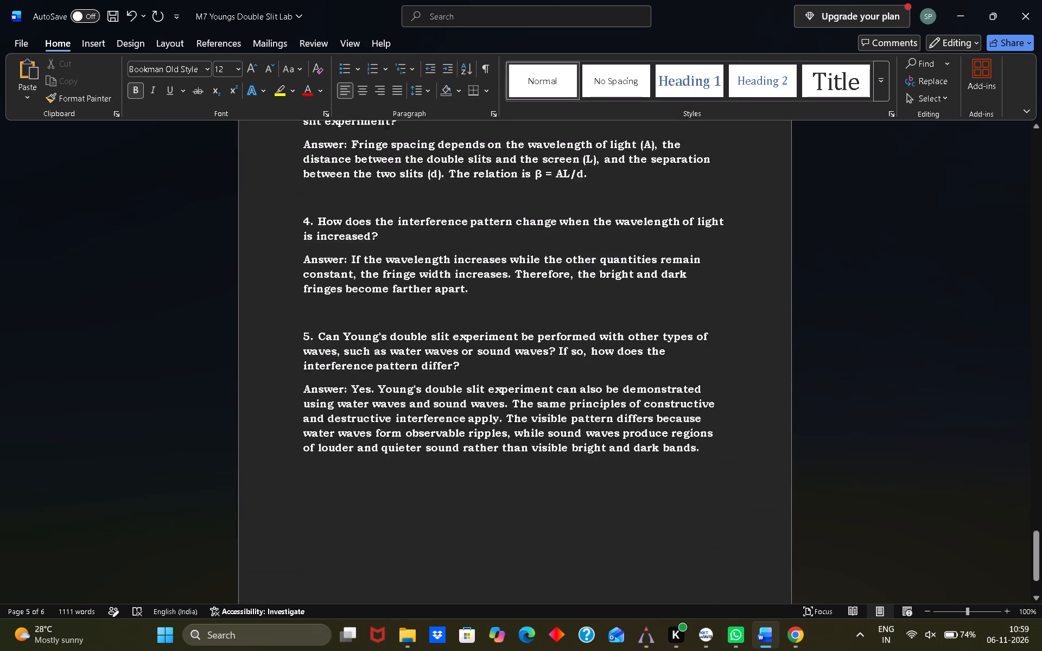
pyautogui.scroll(-3, 416, 381)
pyautogui.scroll(17, 420, 382)
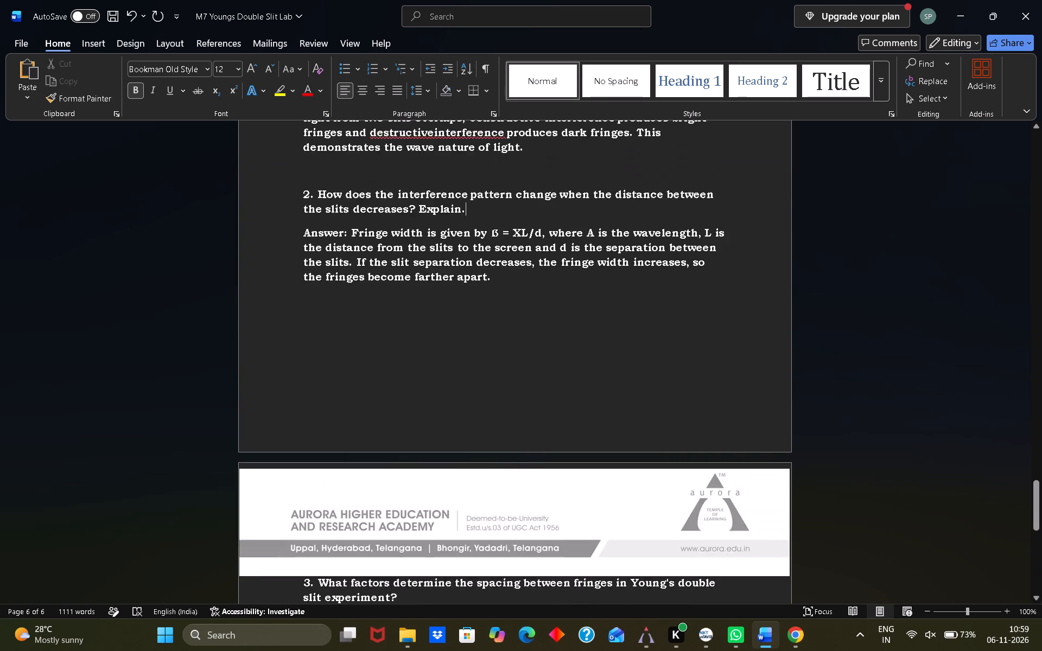
pyautogui.scroll(17, 420, 382)
pyautogui.scroll(6, 420, 382)
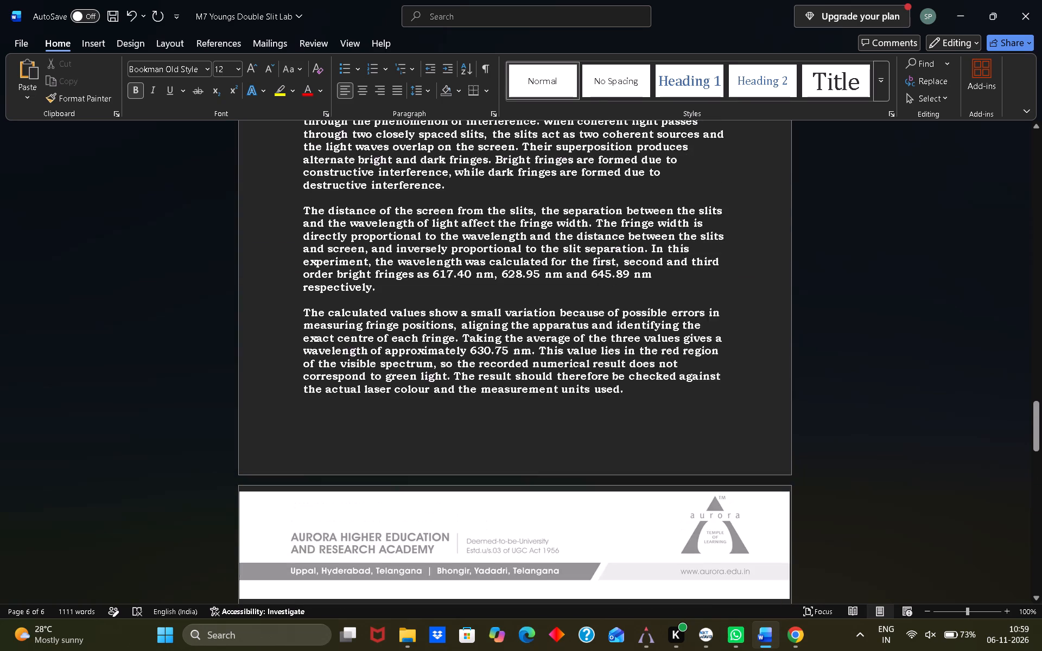
pyautogui.scroll(15, 420, 382)
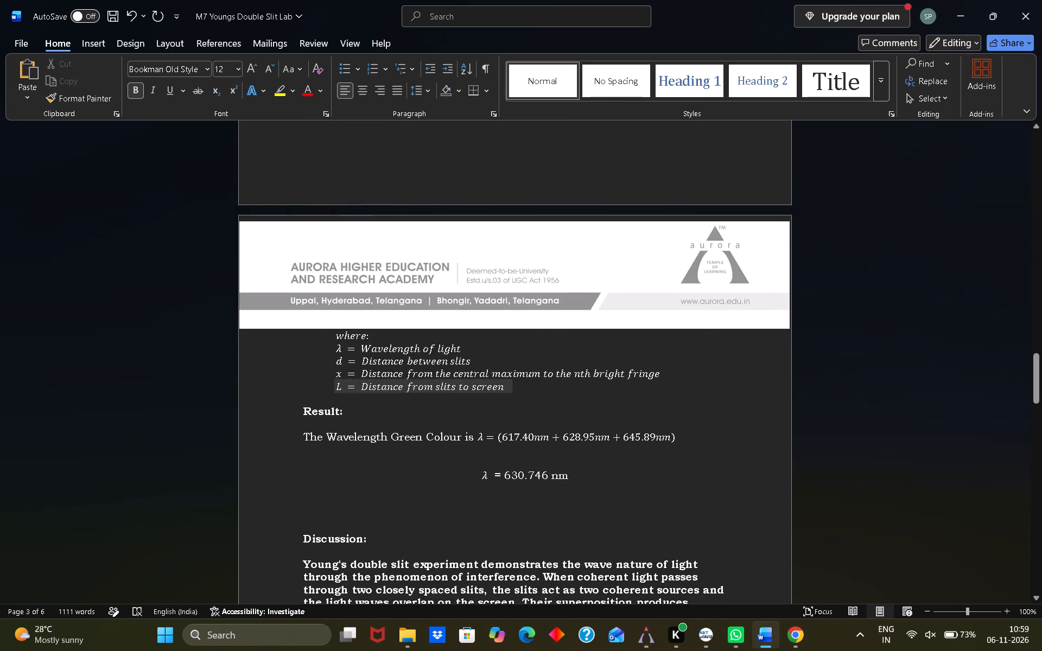
pyautogui.scroll(-7, 435, 458)
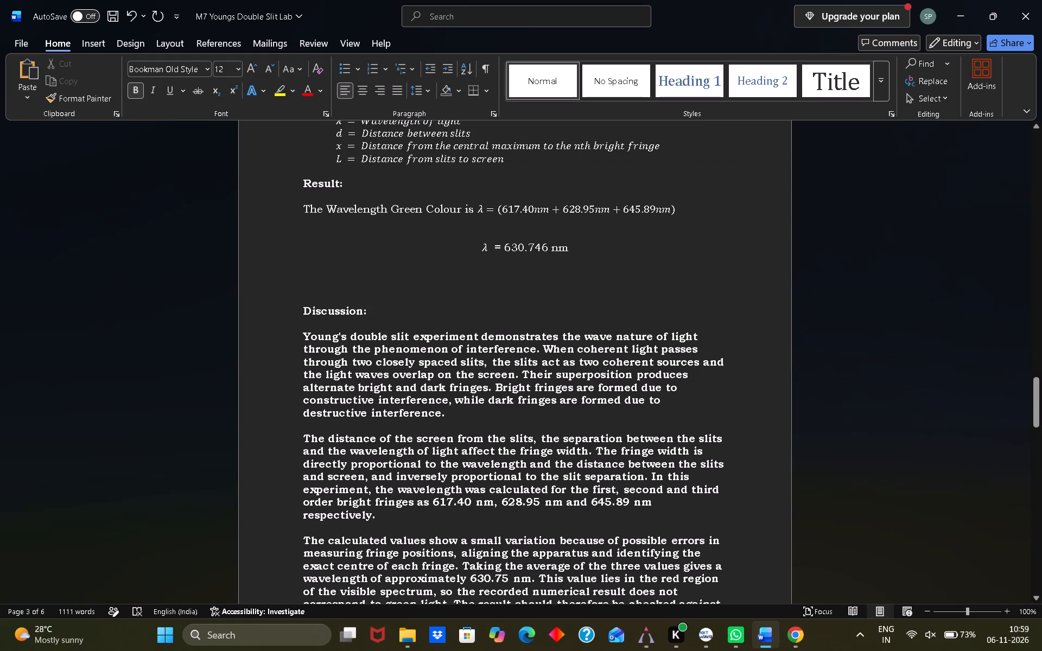
pyautogui.click(487, 396)
pyautogui.scroll(2, 301, 359)
pyautogui.scroll(-5, 302, 360)
pyautogui.scroll(9, 302, 363)
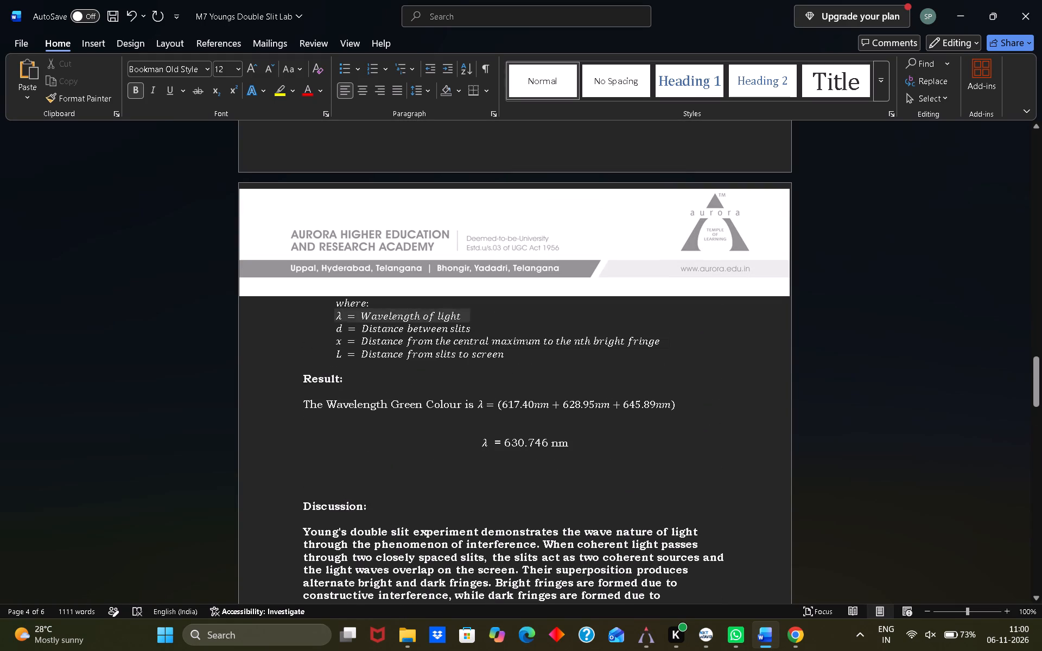
pyautogui.click(424, 328)
pyautogui.scroll(-7, 420, 328)
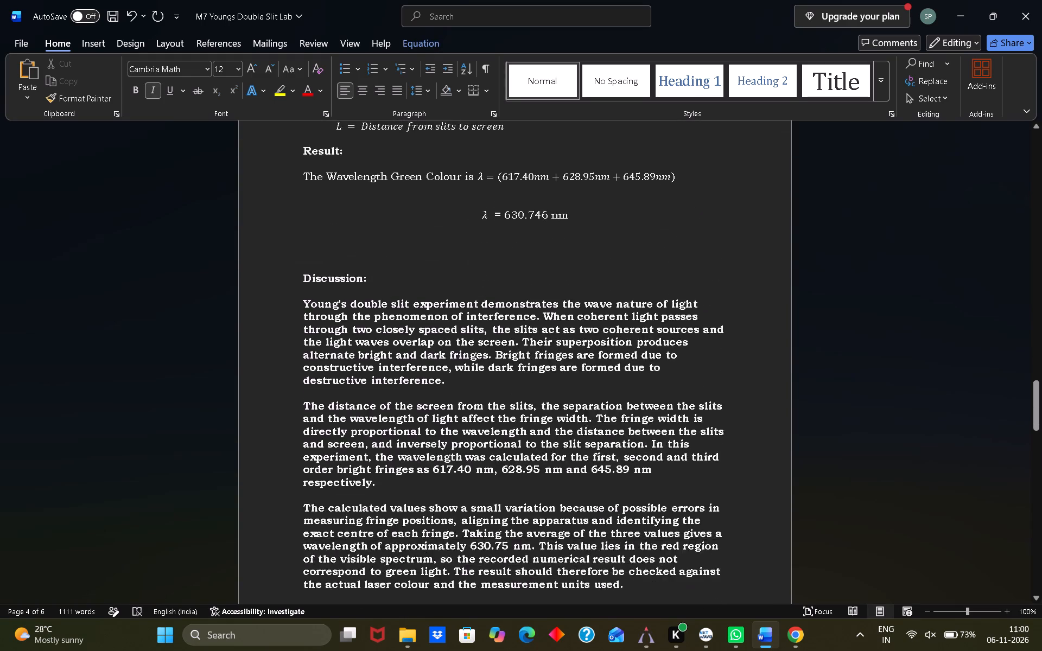
pyautogui.scroll(-15, 416, 329)
pyautogui.scroll(-13, 415, 345)
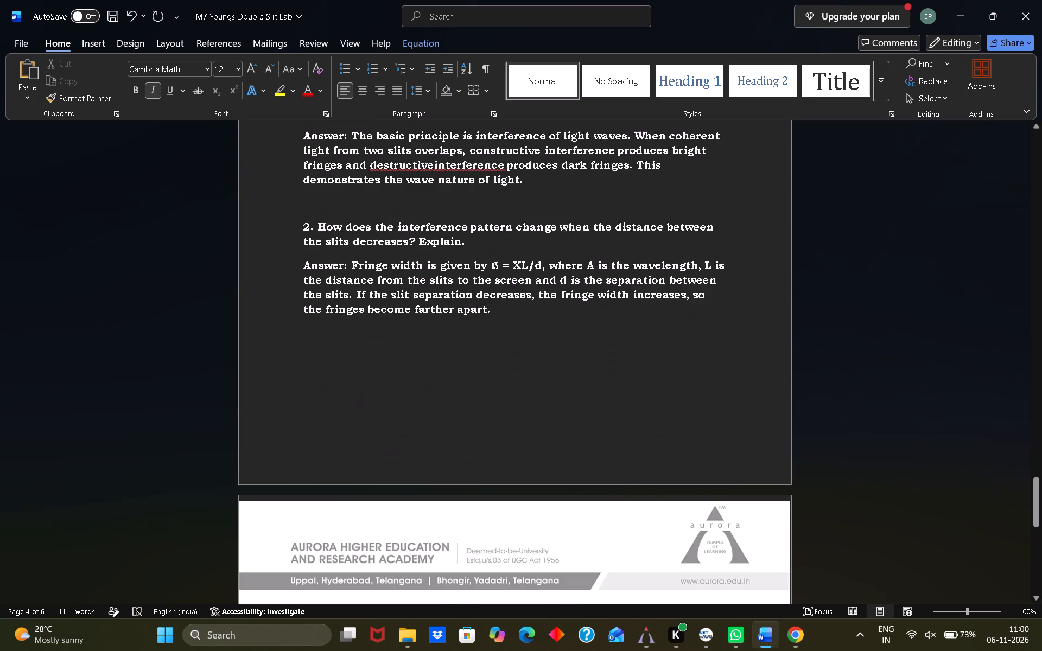
pyautogui.scroll(-15, 412, 359)
pyautogui.scroll(-8, 373, 355)
# Insert a blank line above question 3 at the top of the last page, separating it from the letterhead.
pyautogui.scroll(13, 373, 355)
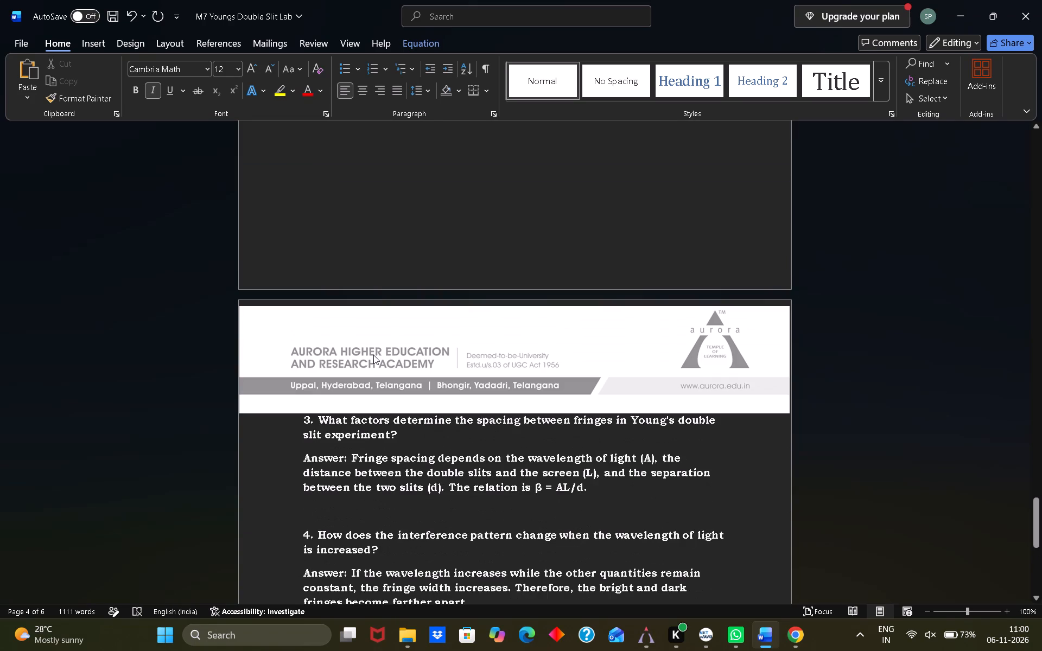
pyautogui.click(302, 429)
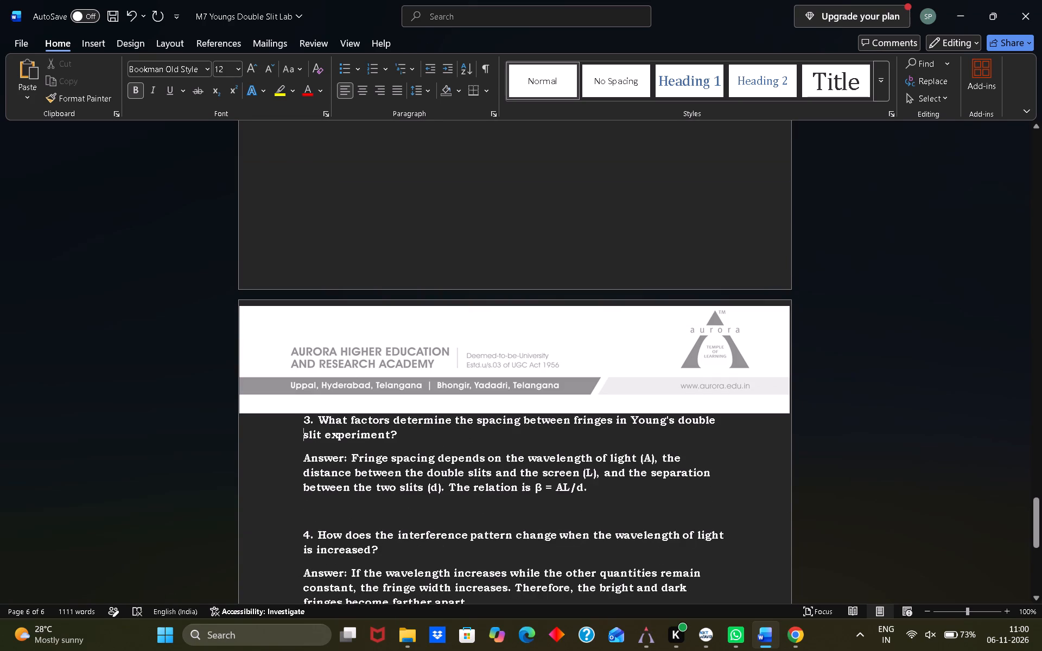
pyautogui.click(303, 422)
pyautogui.press('Return')
# Insert the missing space between "destructive" and "interference" in the question 1 answer.
pyautogui.scroll(-7, 303, 424)
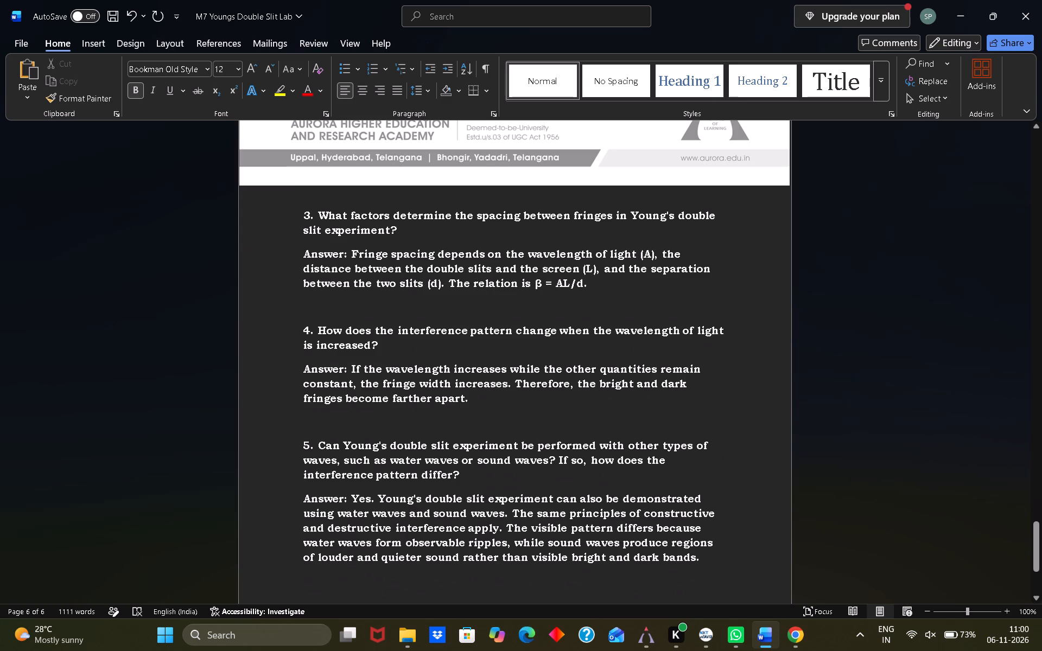
pyautogui.scroll(-4, 351, 404)
pyautogui.scroll(10, 360, 404)
pyautogui.scroll(13, 382, 336)
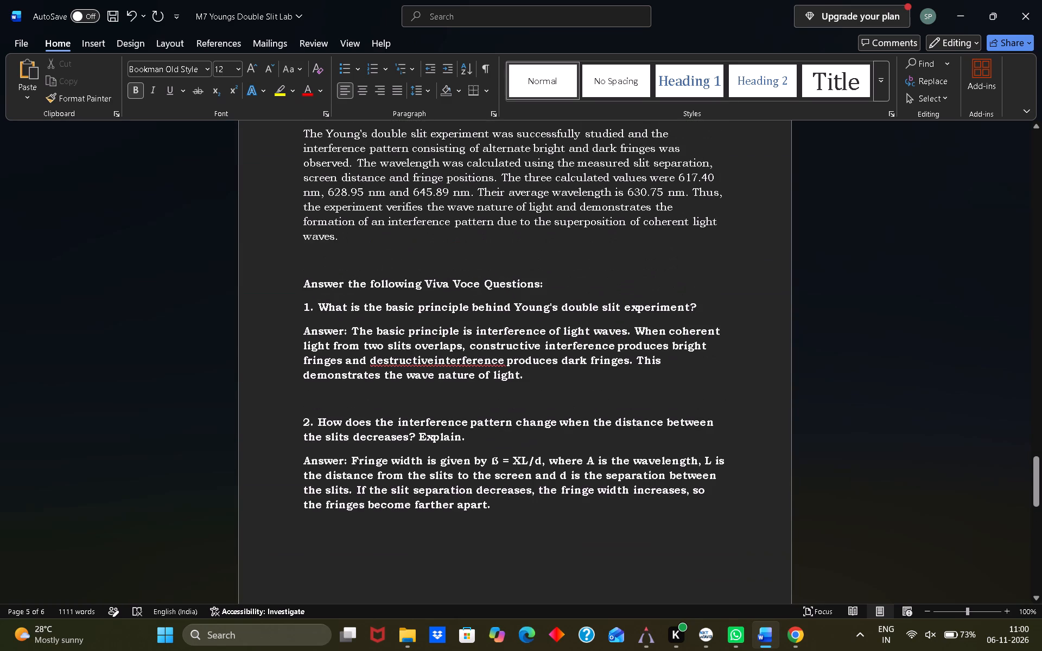
pyautogui.click(434, 361)
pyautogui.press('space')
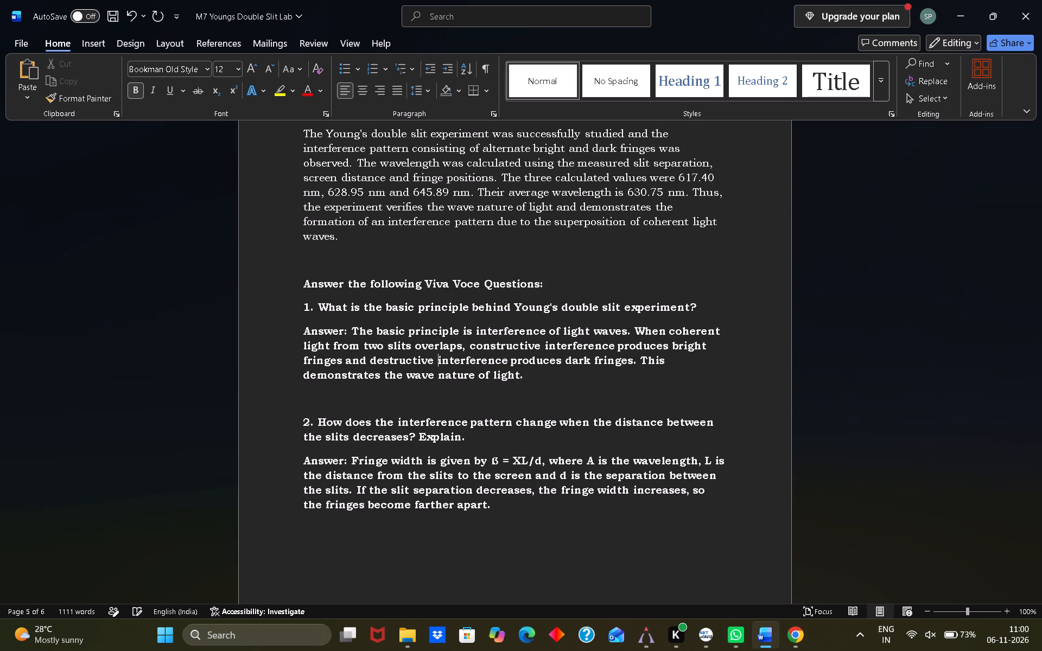
# Append "/3" to the bracketed sum of wavelengths in the Result section.
pyautogui.scroll(7, 396, 355)
pyautogui.scroll(14, 396, 355)
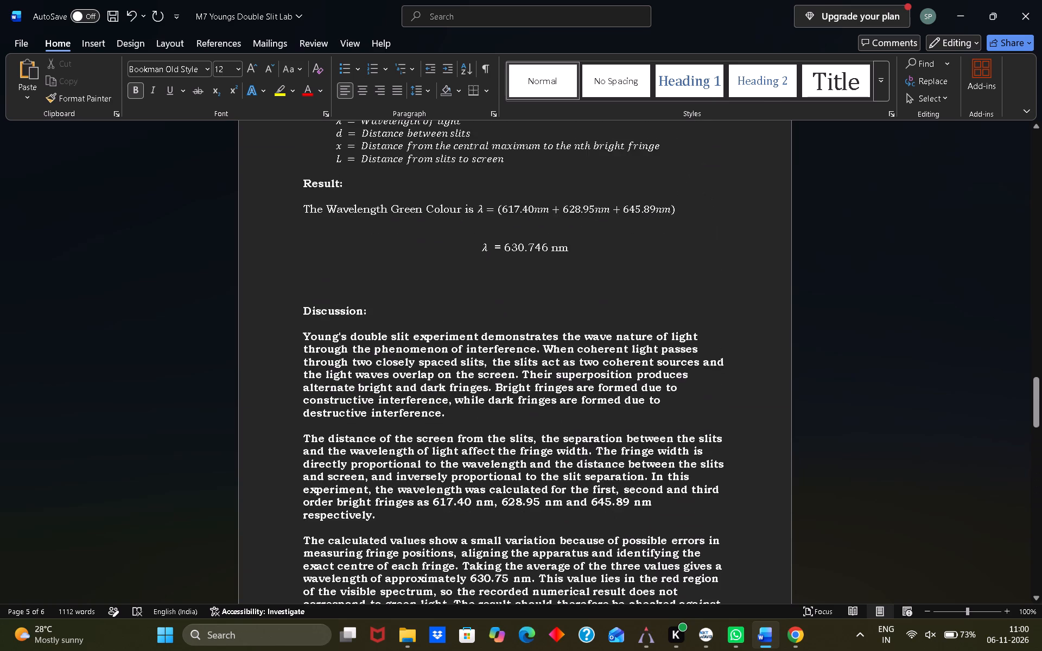
pyautogui.scroll(4, 396, 355)
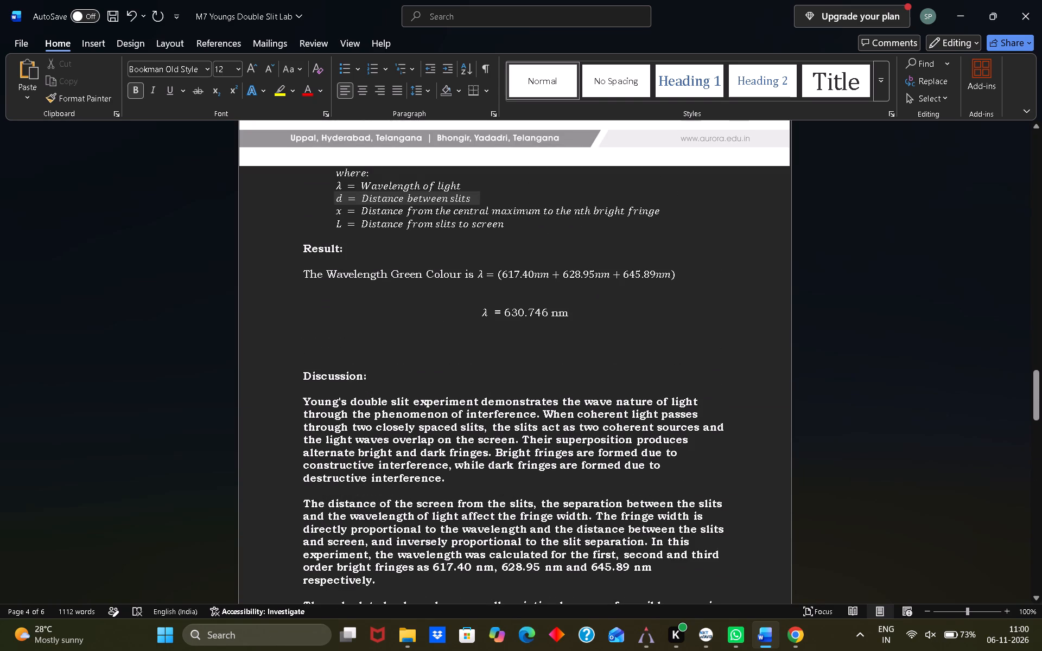
pyautogui.click(682, 280)
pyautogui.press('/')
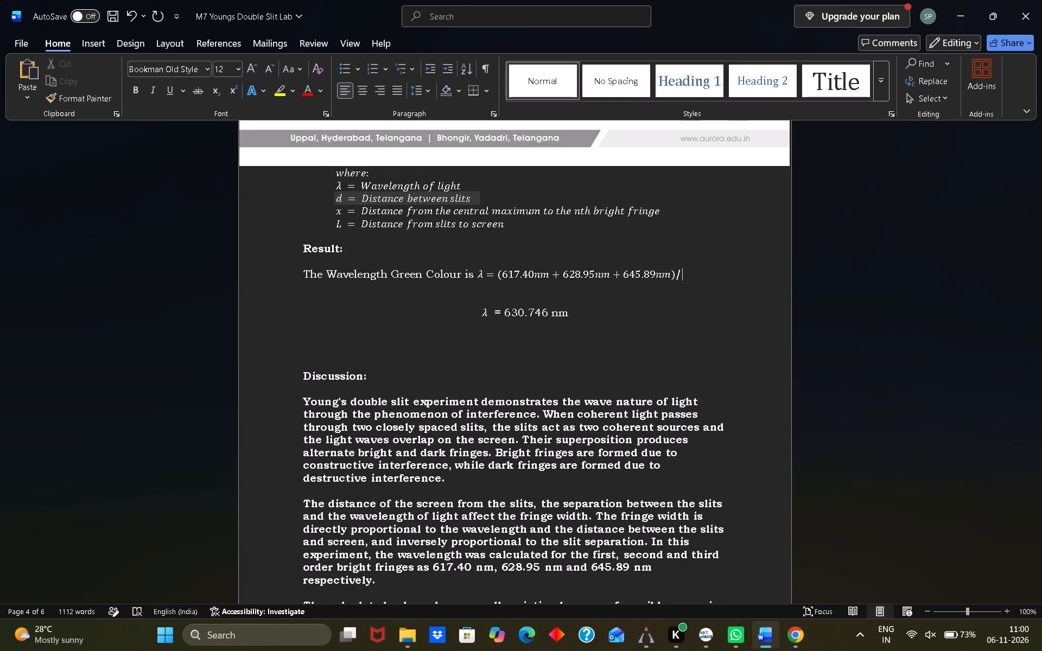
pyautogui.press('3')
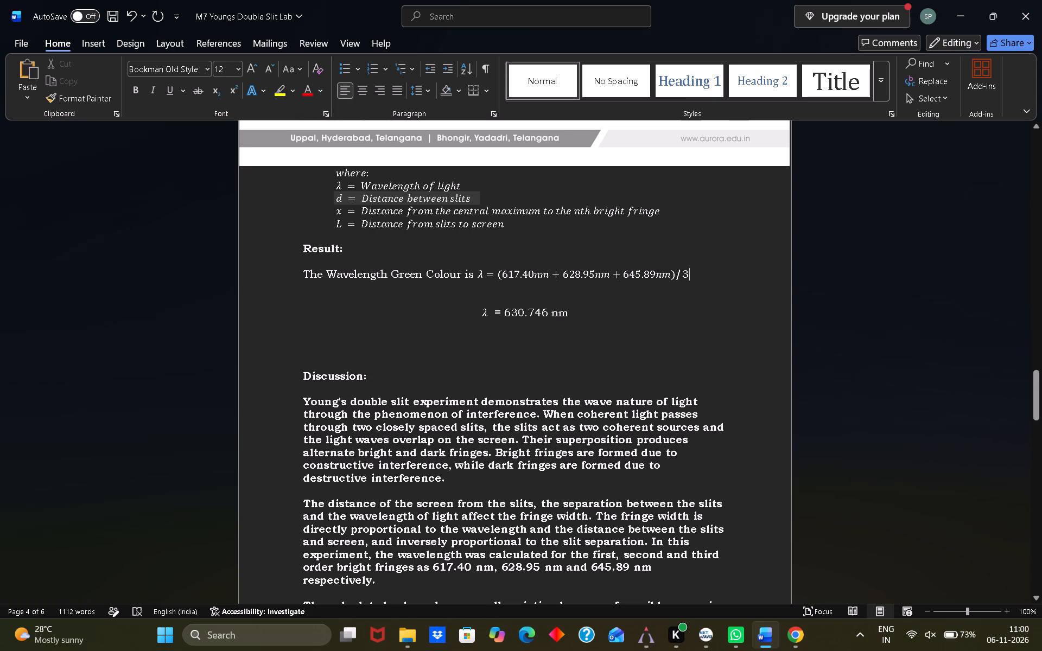
# Enter the student's name in capital letters in the Student Name cell of the first-page details table.
pyautogui.scroll(20, 485, 292)
pyautogui.scroll(7, 426, 362)
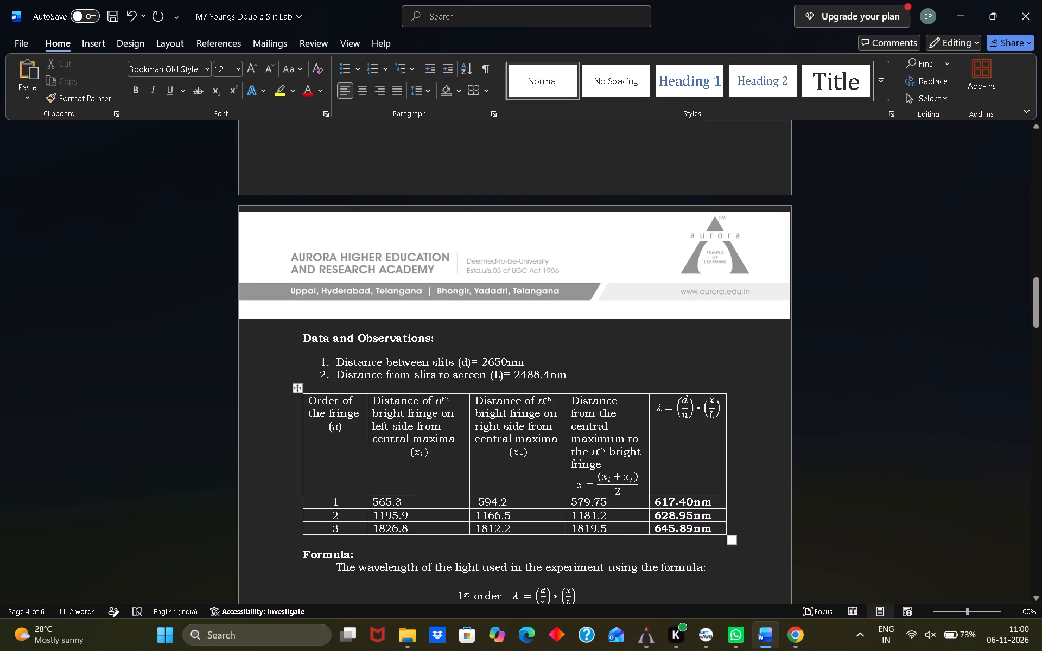
pyautogui.scroll(14, 414, 343)
pyautogui.scroll(20, 494, 329)
pyautogui.scroll(3, 494, 329)
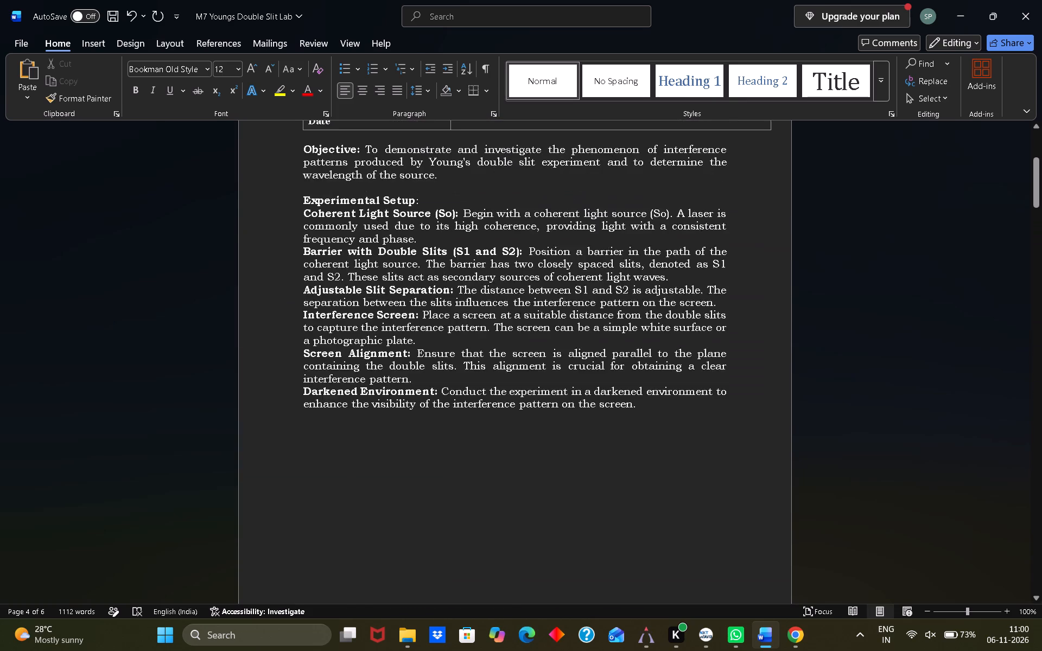
pyautogui.scroll(11, 479, 310)
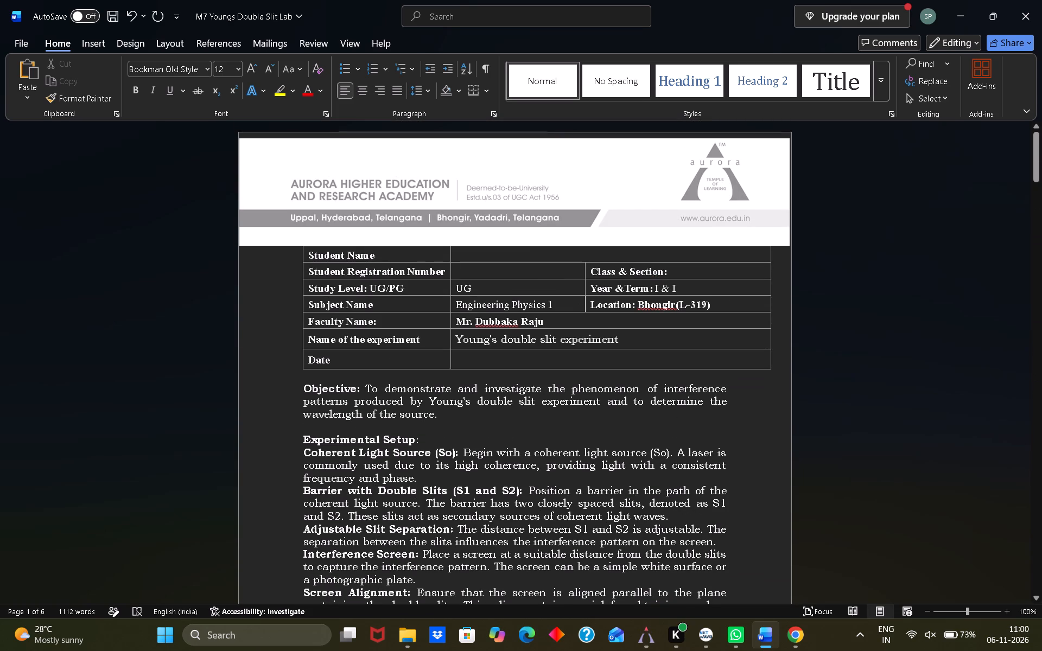
pyautogui.moveTo(571, 264); pyautogui.dragTo(566, 281)
pyautogui.click(592, 254)
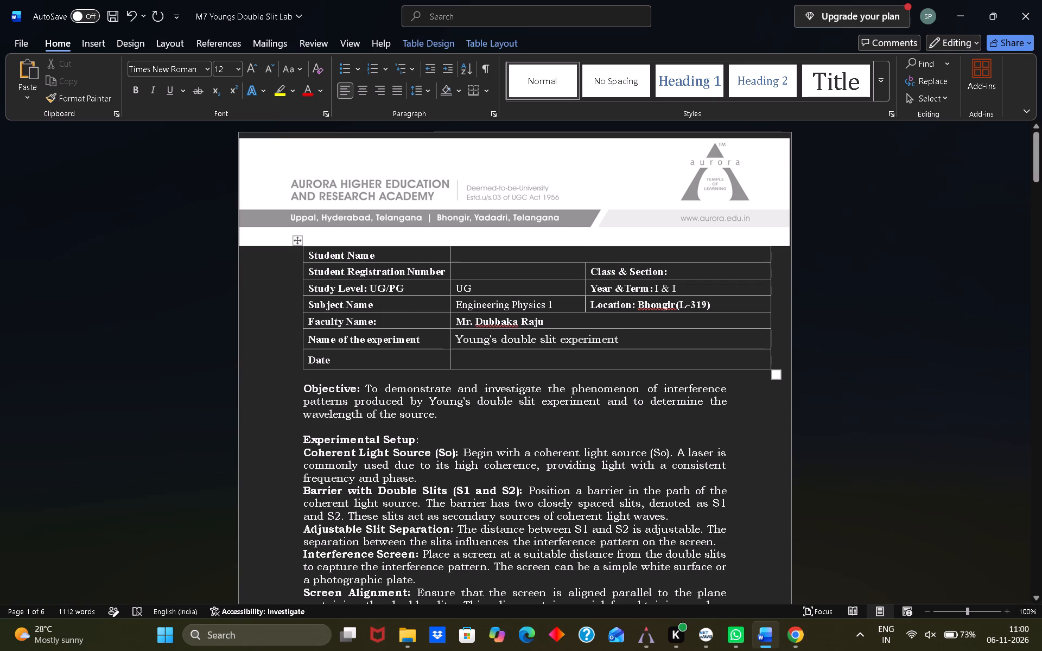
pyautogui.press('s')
pyautogui.press('BackSpace')
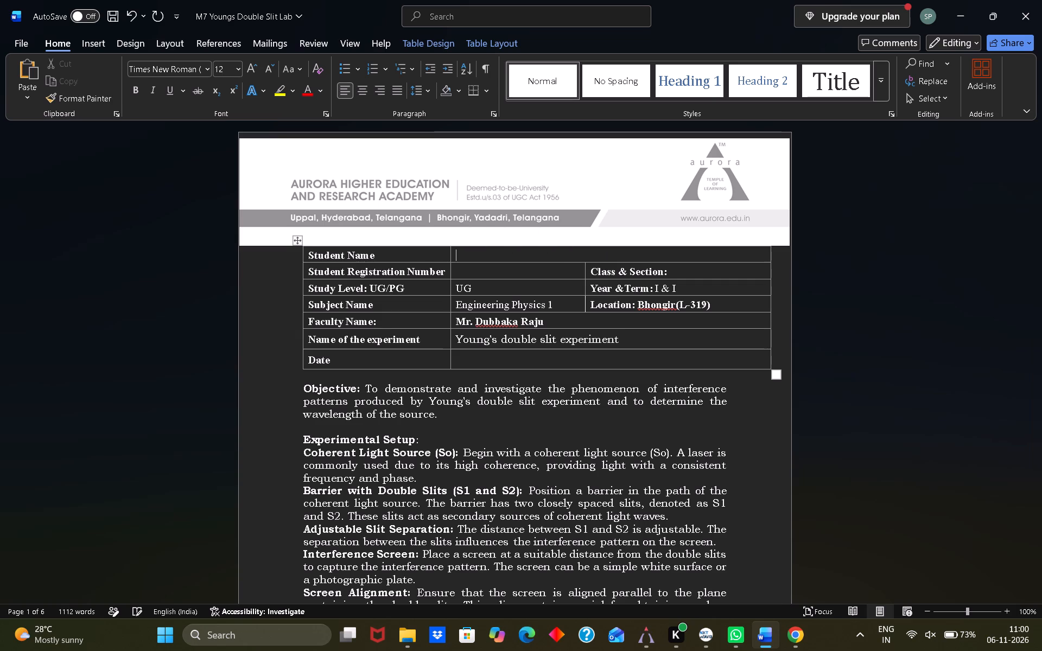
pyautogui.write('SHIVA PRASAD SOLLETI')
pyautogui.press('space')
# Enter the student's registration number in the Student Registration Number cell of the details table.
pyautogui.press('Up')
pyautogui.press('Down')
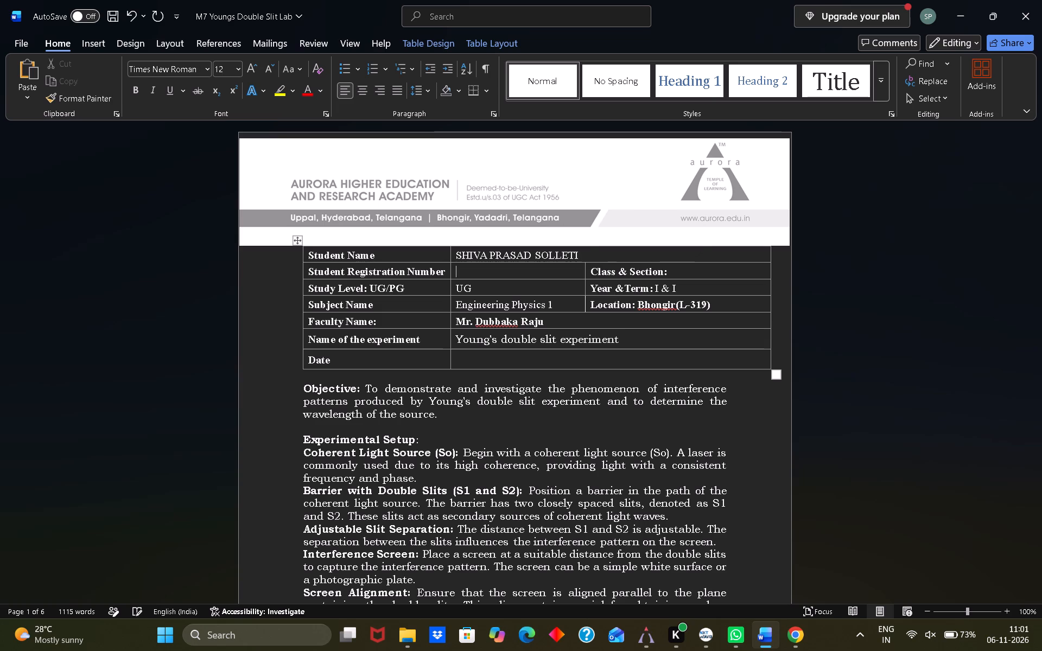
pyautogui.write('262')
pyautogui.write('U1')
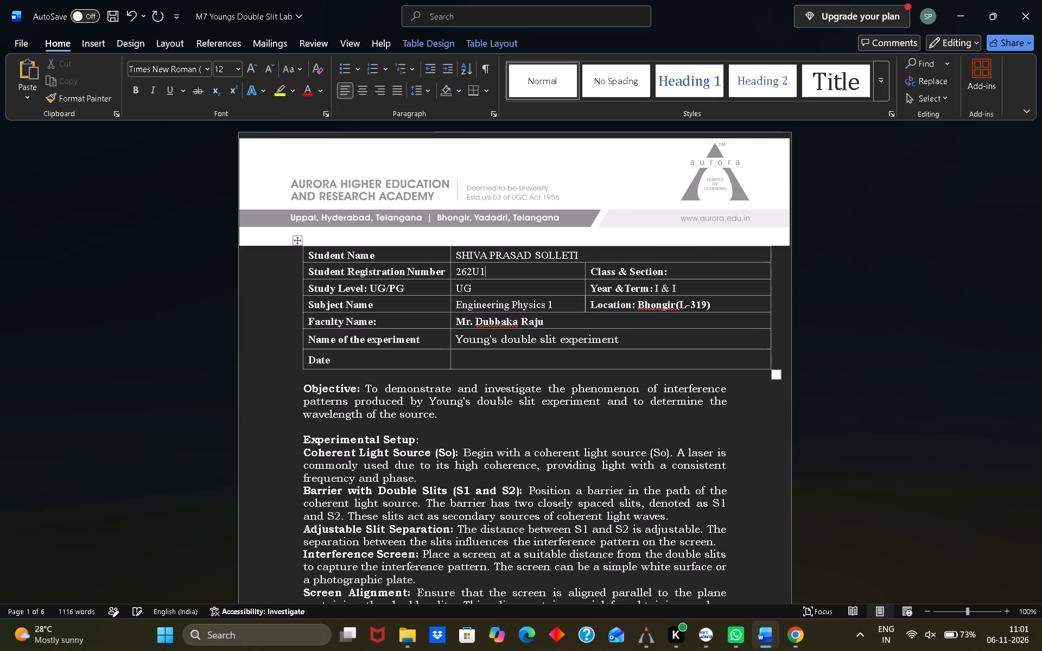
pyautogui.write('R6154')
# Add AI/ML-1C after the "Class & Section:" label in the details table.
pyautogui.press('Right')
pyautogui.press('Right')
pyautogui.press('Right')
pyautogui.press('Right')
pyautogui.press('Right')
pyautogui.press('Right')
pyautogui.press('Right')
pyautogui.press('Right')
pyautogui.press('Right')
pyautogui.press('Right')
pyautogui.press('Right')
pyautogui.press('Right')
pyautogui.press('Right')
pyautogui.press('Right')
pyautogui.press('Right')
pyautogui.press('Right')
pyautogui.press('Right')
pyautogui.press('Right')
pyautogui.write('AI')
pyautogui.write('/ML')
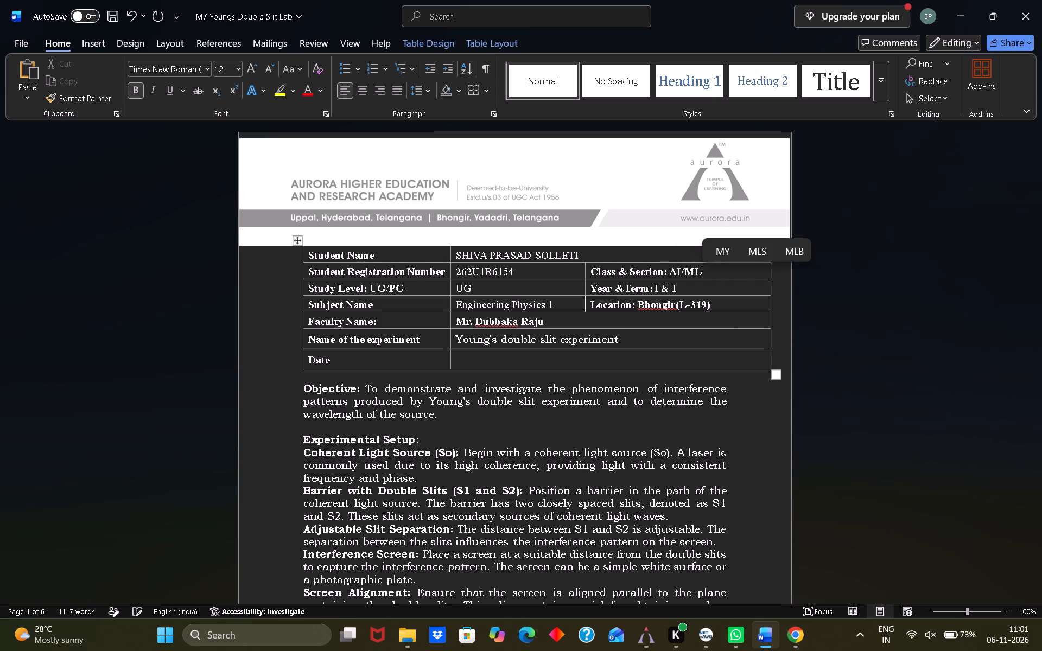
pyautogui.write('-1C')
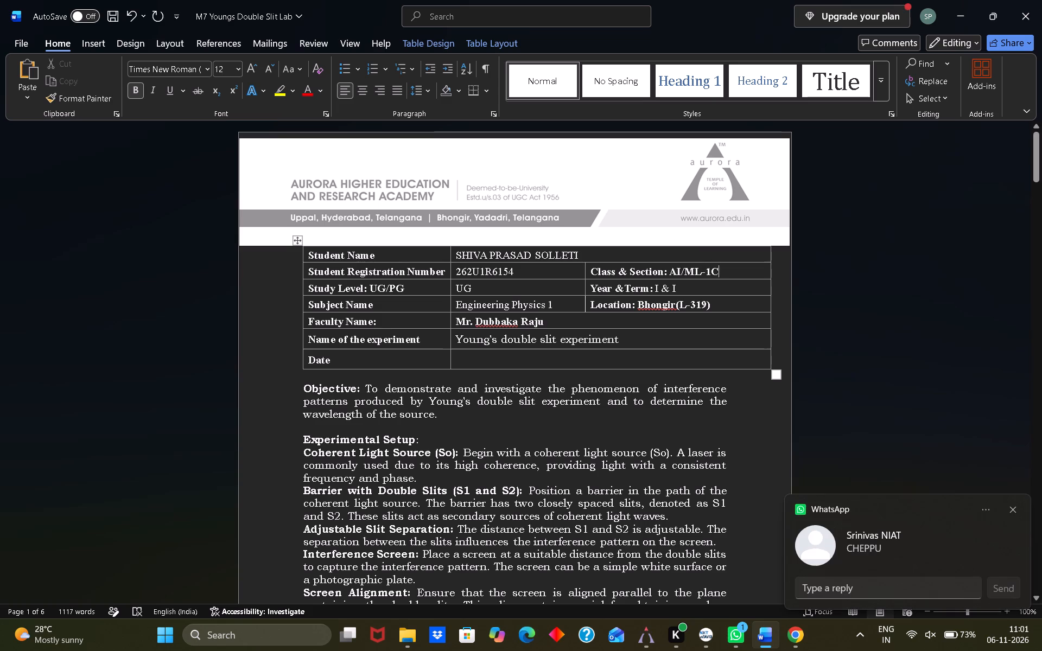
# Enter 06-11-2026 in the Date cell of the details table.
pyautogui.click(533, 356)
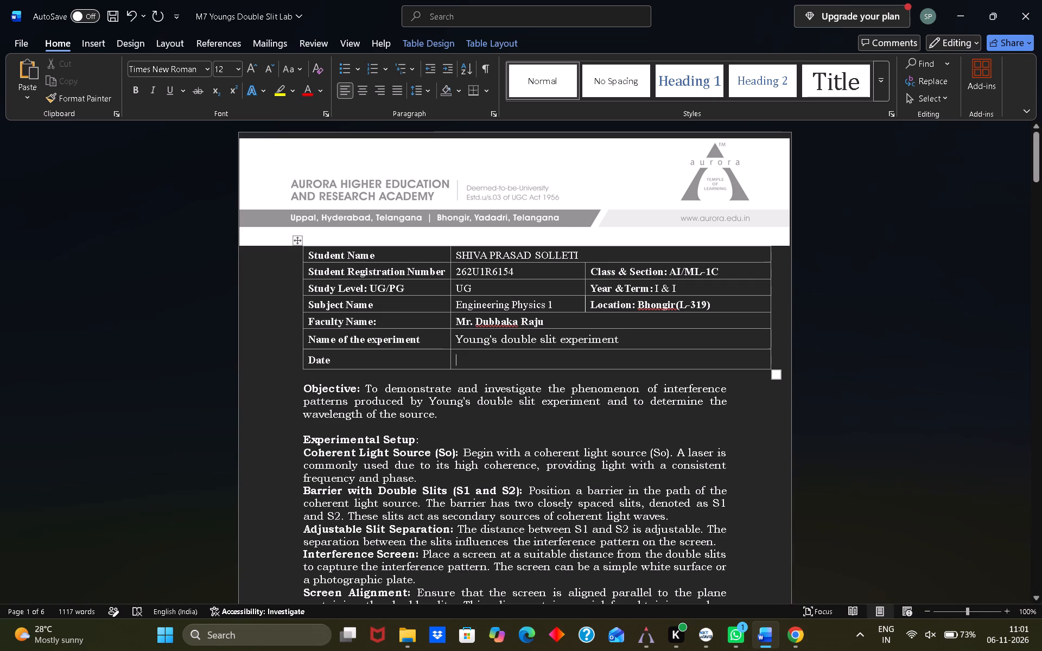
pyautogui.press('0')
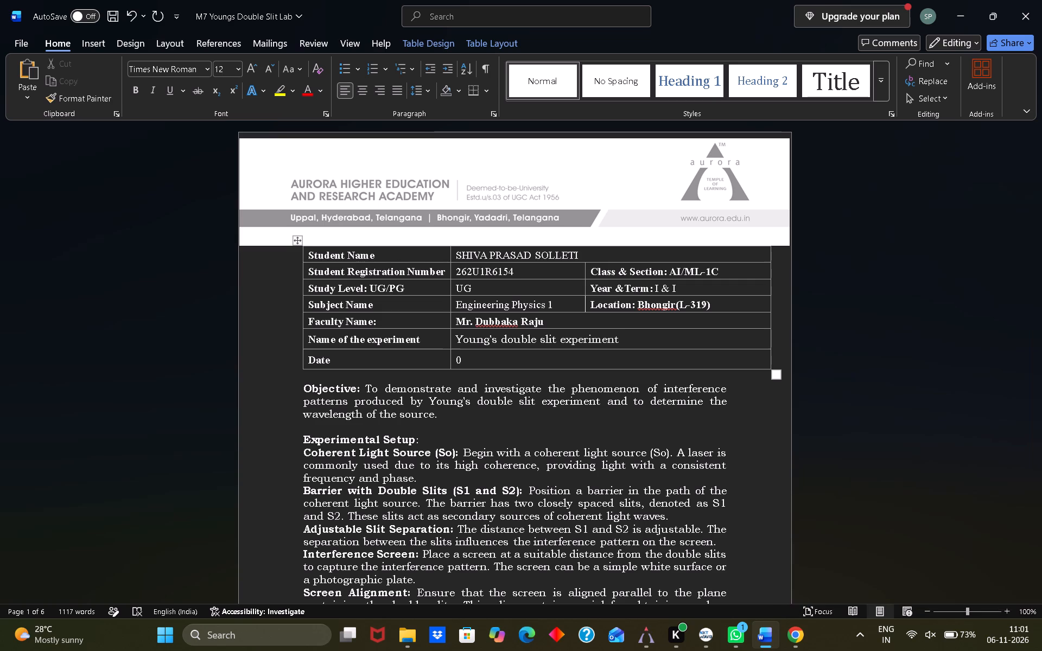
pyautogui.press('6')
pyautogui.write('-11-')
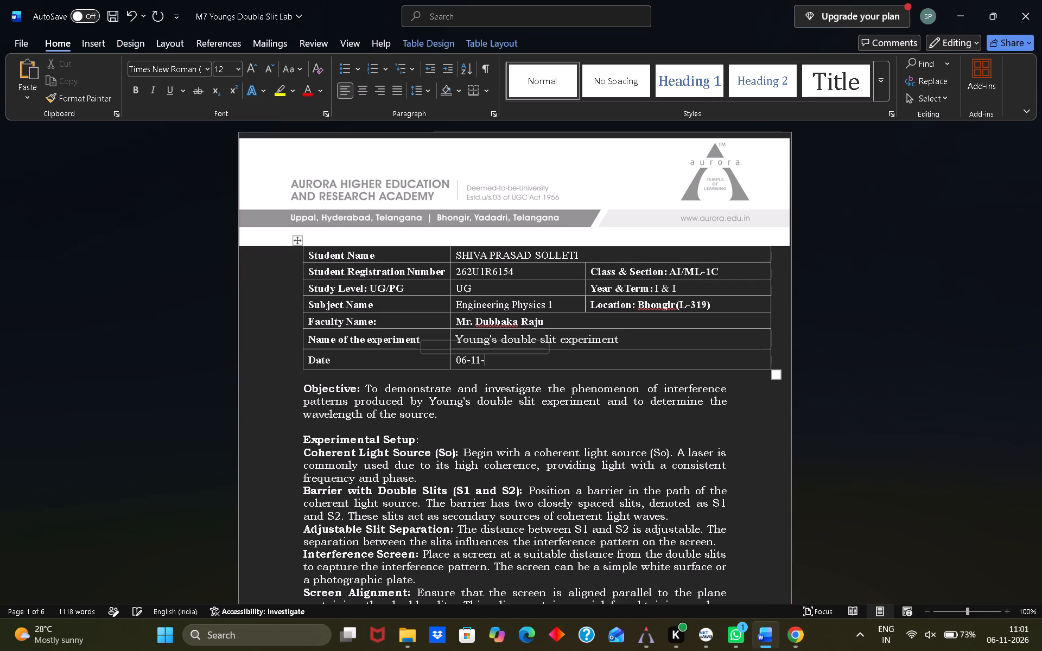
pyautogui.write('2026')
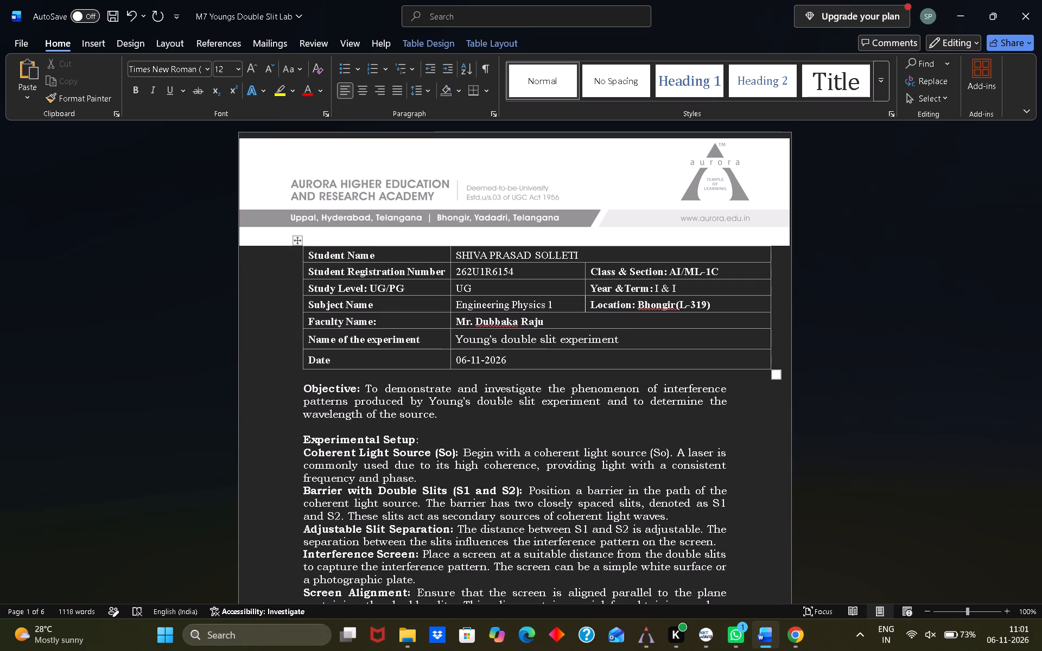
# Remove one blank line above the Discussion heading, below the final wavelength result.
pyautogui.scroll(-1, 477, 303)
pyautogui.scroll(-14, 518, 273)
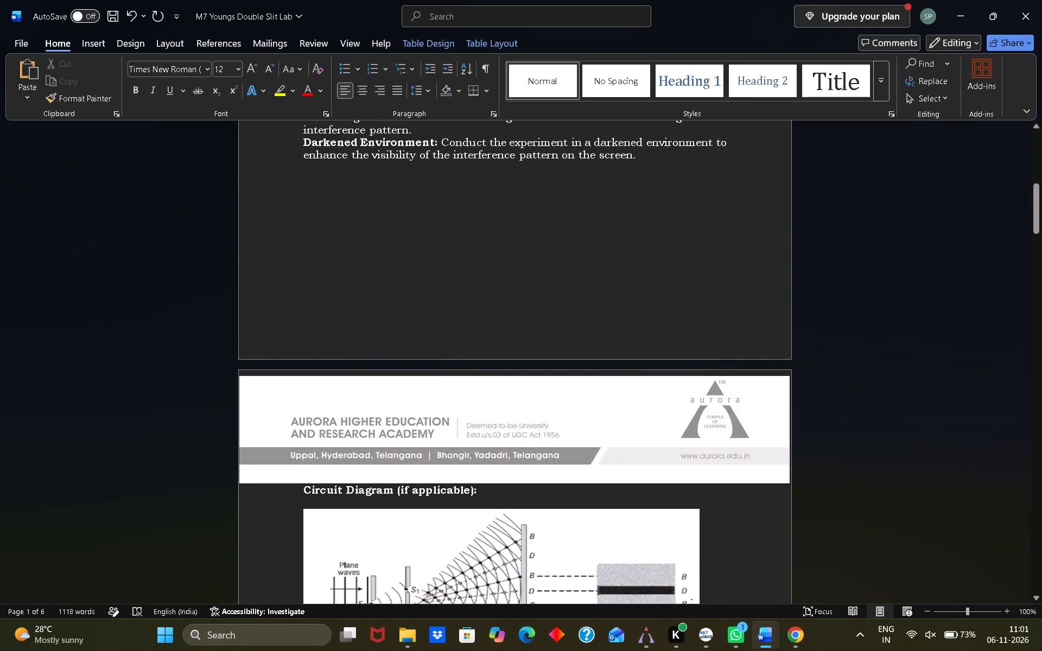
pyautogui.scroll(-14, 519, 246)
pyautogui.scroll(-15, 518, 278)
pyautogui.scroll(-8, 516, 276)
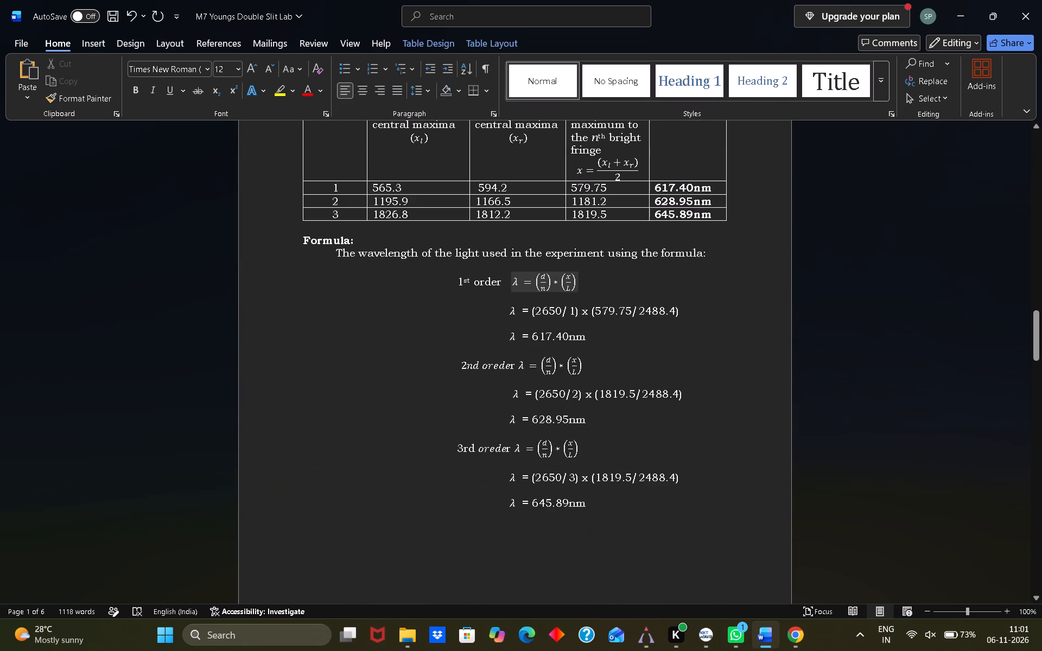
pyautogui.scroll(-18, 516, 276)
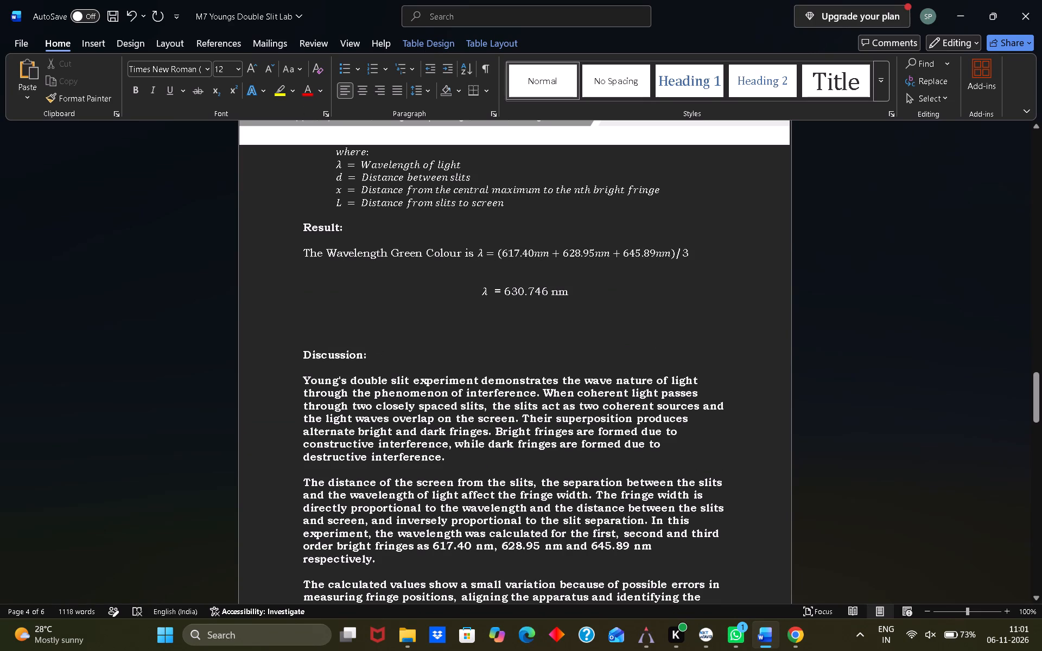
pyautogui.click(375, 335)
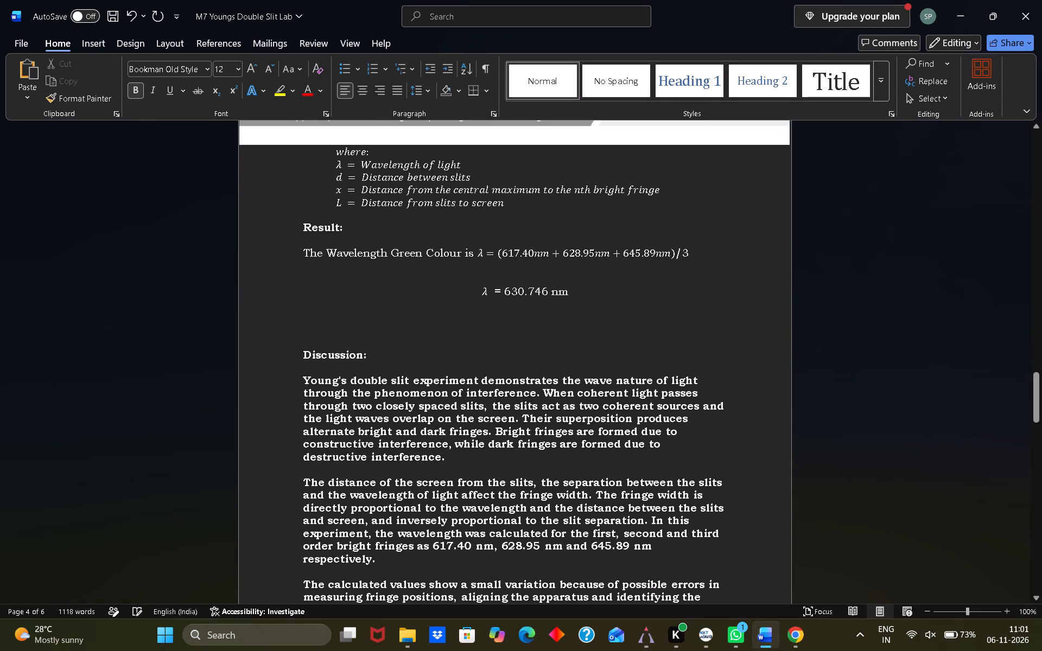
pyautogui.press('BackSpace')
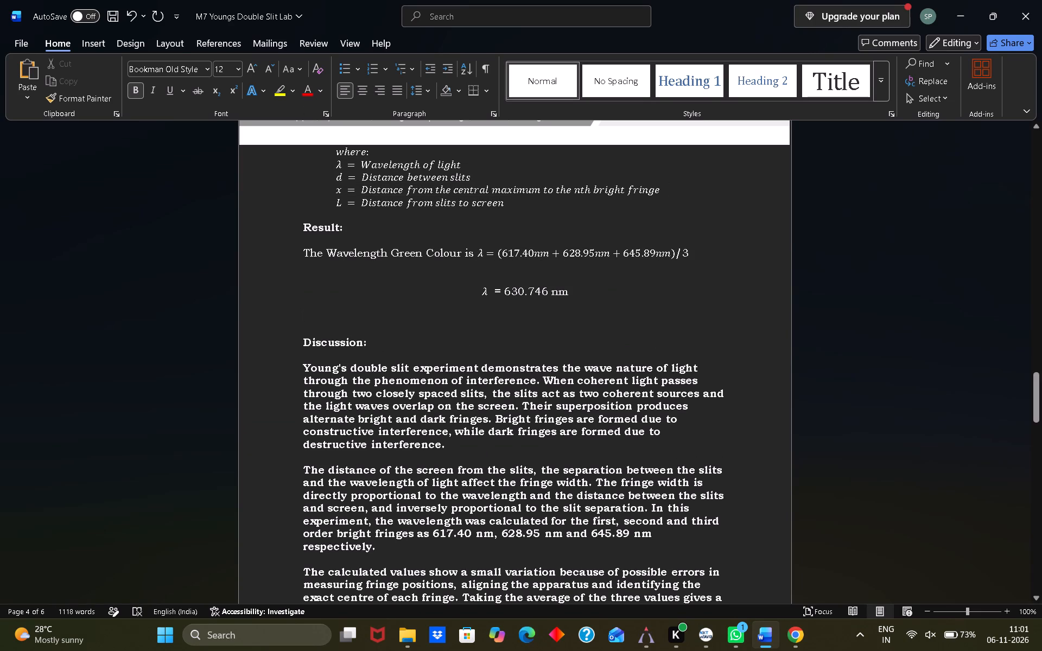
# Insert a blank line above "where:" at the top of the page containing the Result section.
pyautogui.click(333, 152)
pyautogui.press('Return')
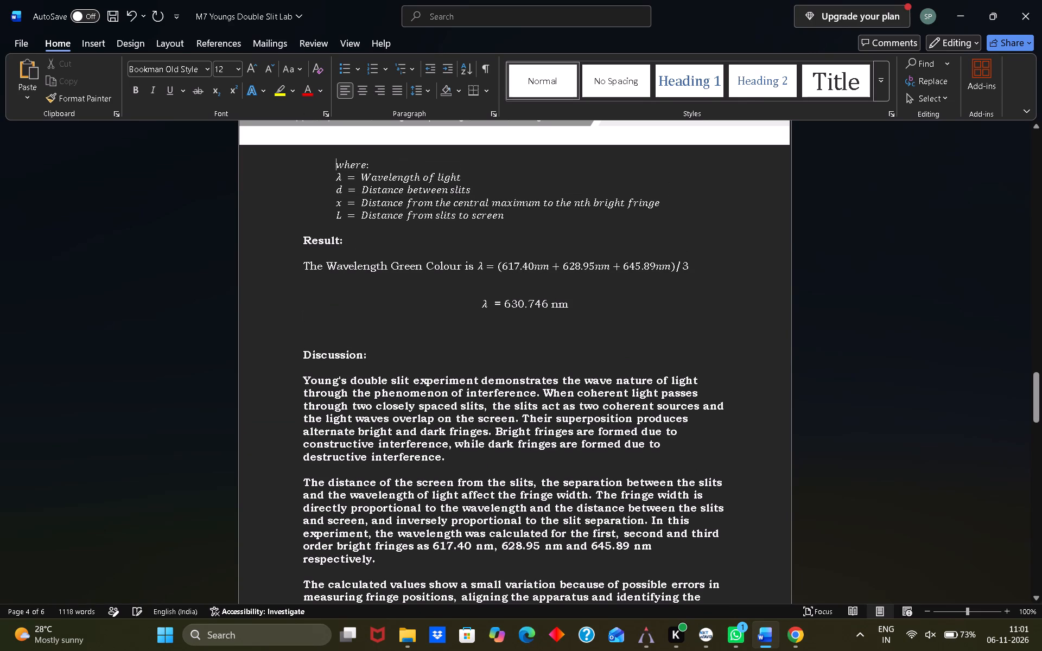
# Review the report's layout through the Viva Voce answers and back to the details table on the first page.
pyautogui.scroll(5, 317, 174)
pyautogui.scroll(-20, 317, 174)
pyautogui.scroll(-12, 317, 174)
pyautogui.scroll(-8, 432, 110)
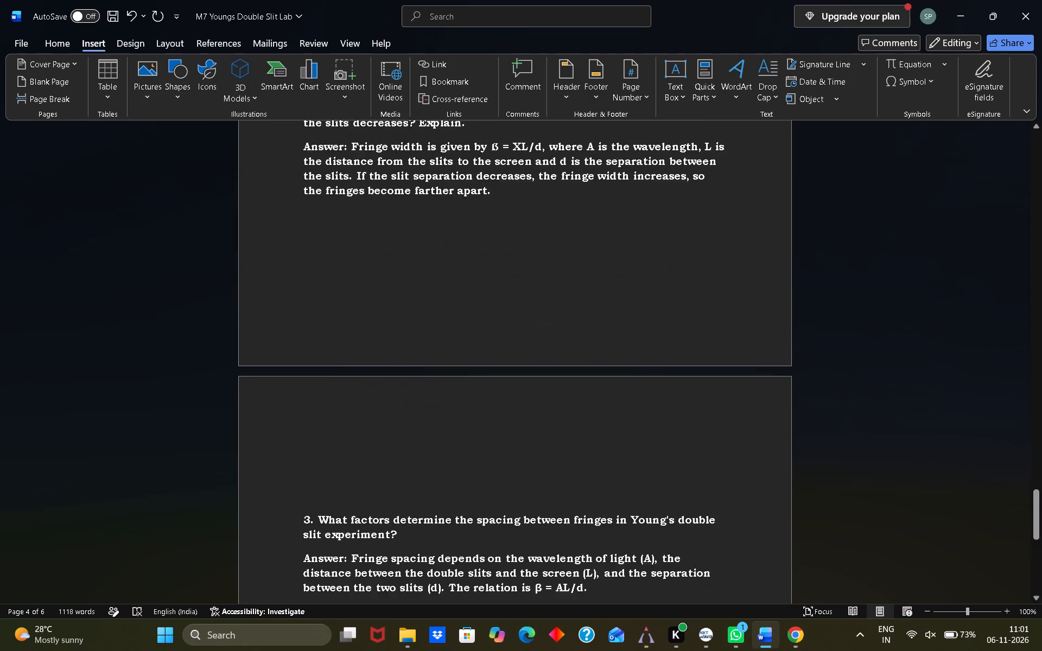
pyautogui.scroll(-8, 439, 142)
pyautogui.scroll(-19, 417, 181)
pyautogui.scroll(20, 423, 182)
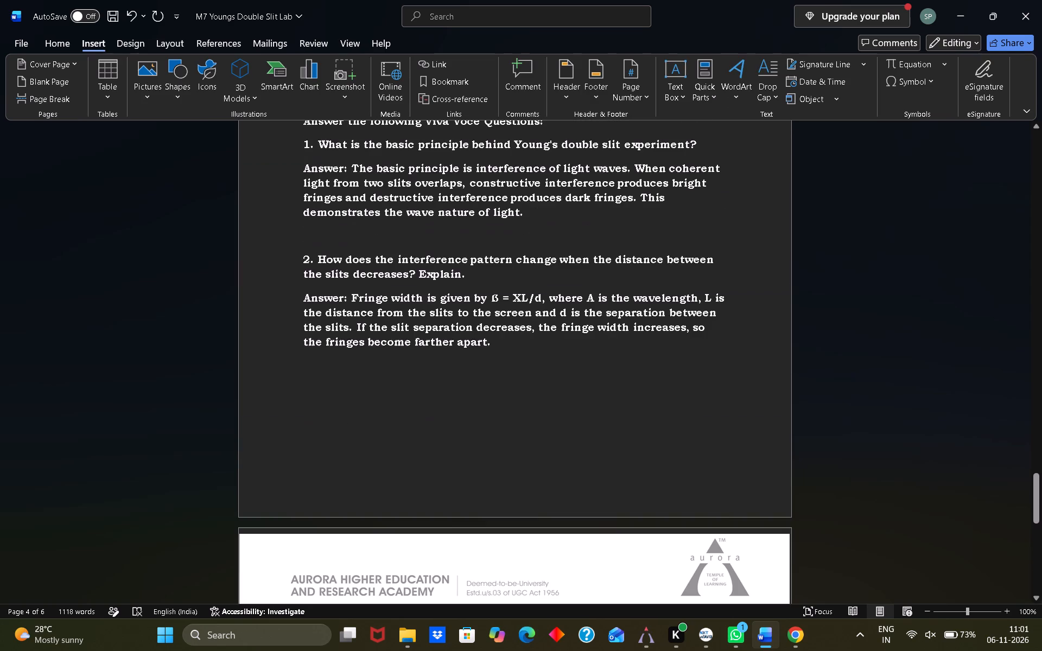
pyautogui.scroll(9, 423, 182)
pyautogui.scroll(13, 433, 187)
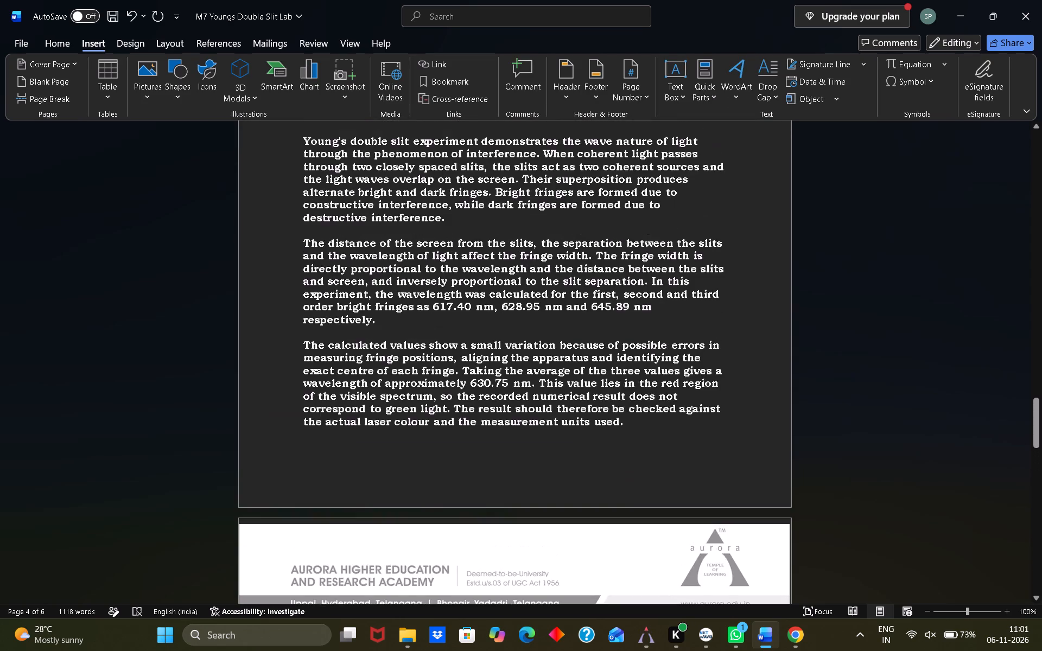
pyautogui.scroll(1, 433, 187)
pyautogui.scroll(20, 433, 187)
pyautogui.scroll(10, 433, 187)
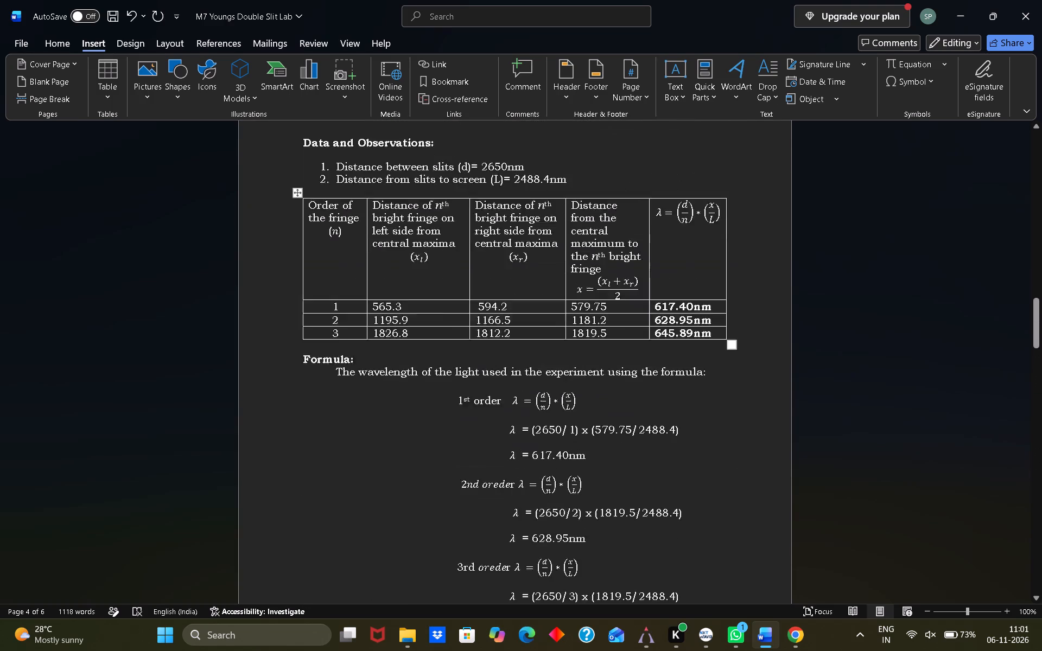
pyautogui.scroll(8, 433, 187)
pyautogui.scroll(20, 436, 191)
pyautogui.scroll(8, 436, 191)
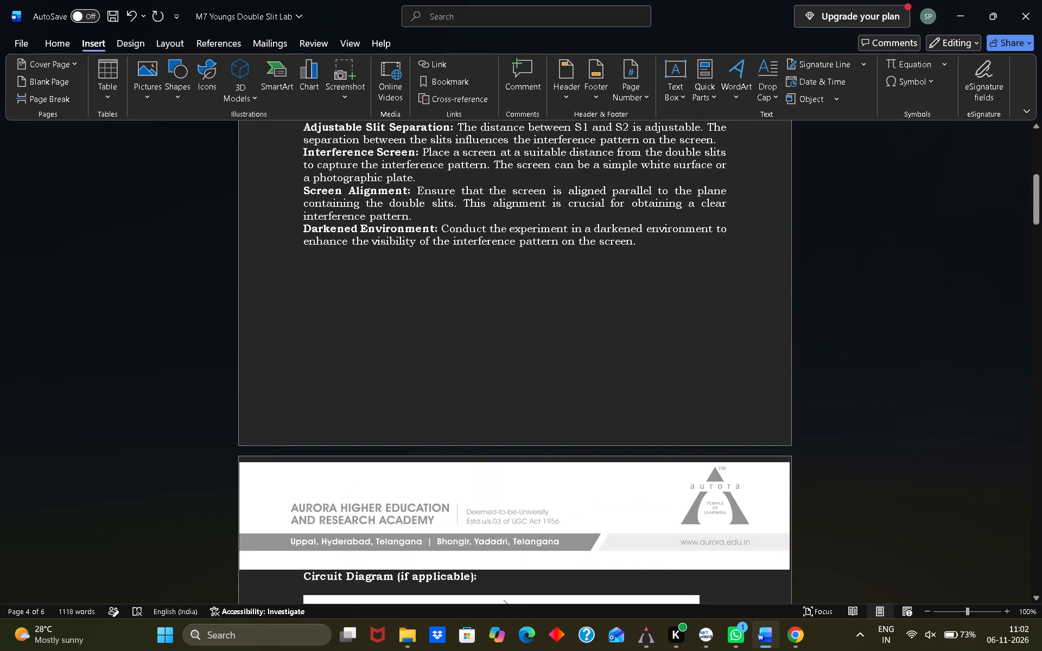
pyautogui.scroll(8, 421, 197)
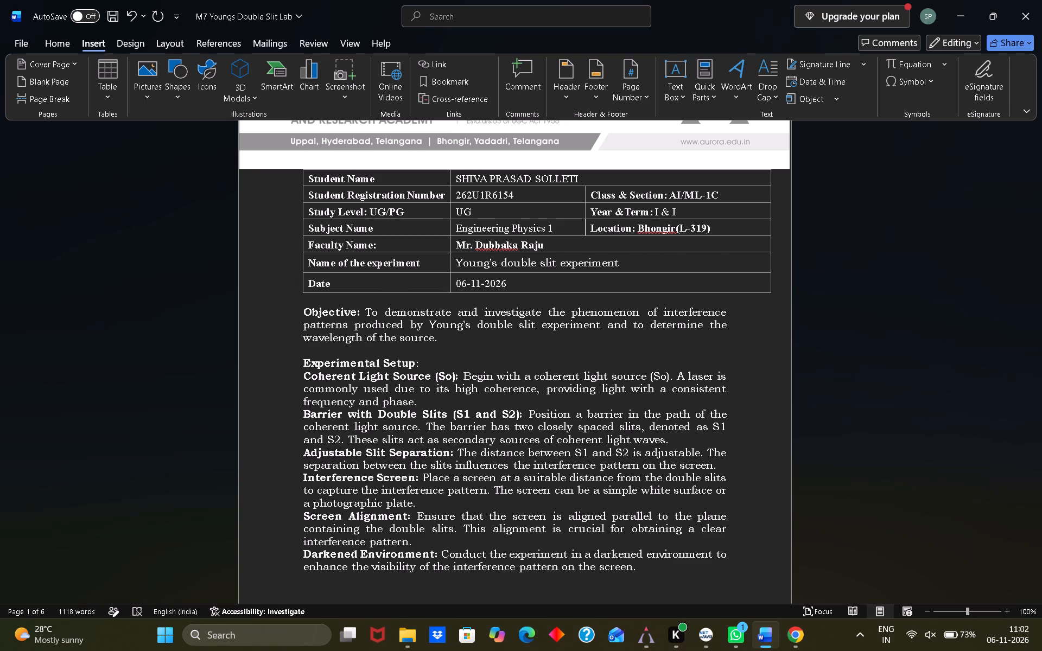
# Check the report again from the first-page details through the observations and formulas to the Result and Discussion sections.
pyautogui.scroll(-1, 445, 226)
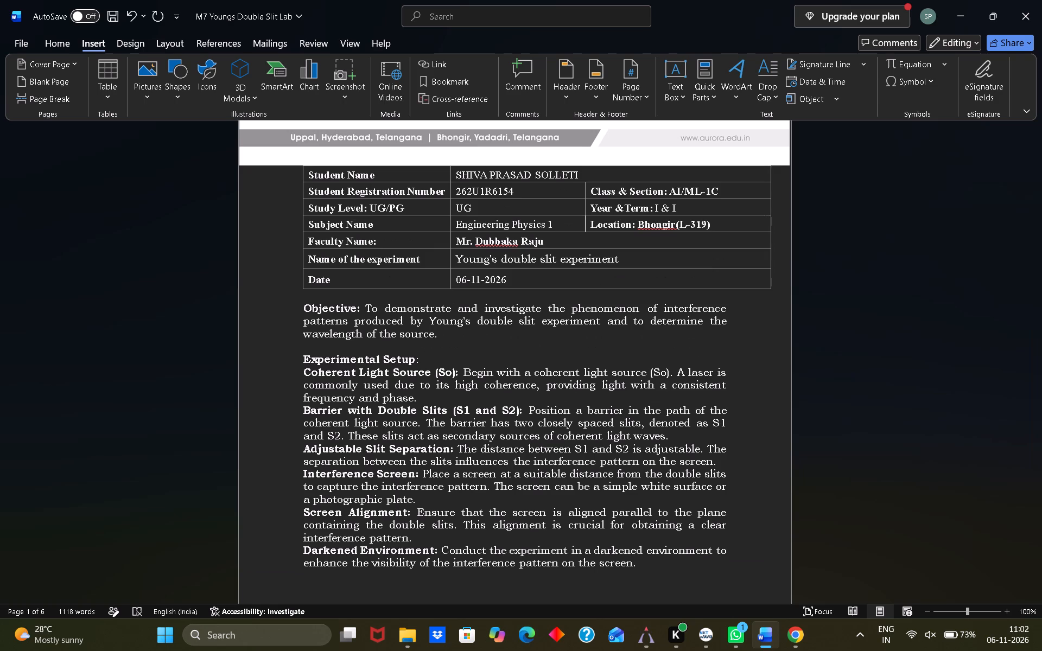
pyautogui.scroll(-10, 445, 226)
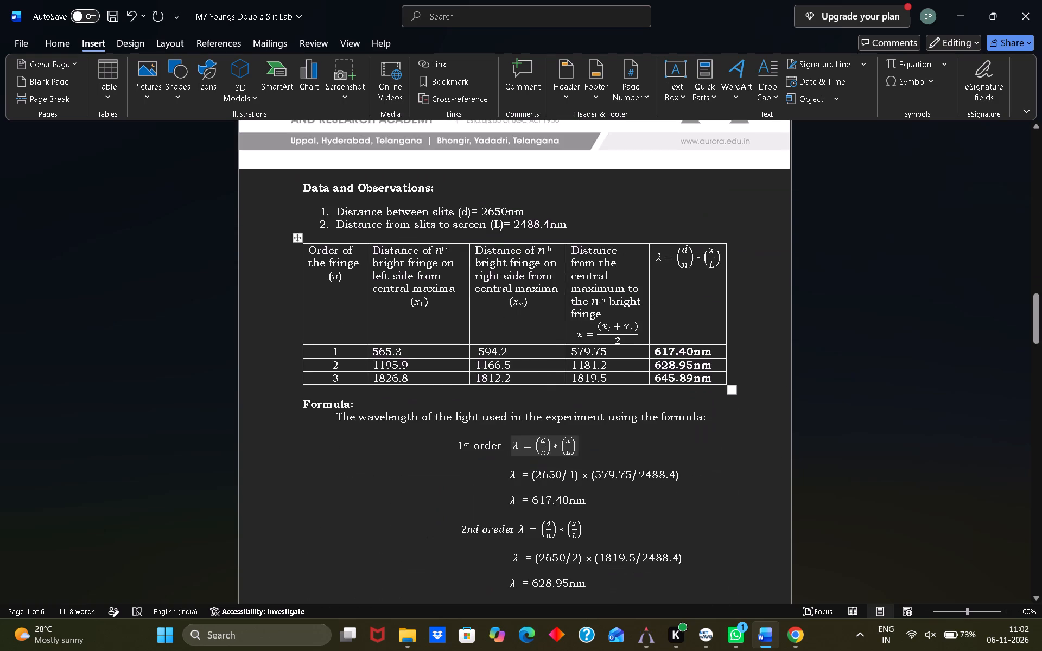
pyautogui.scroll(-4, 445, 226)
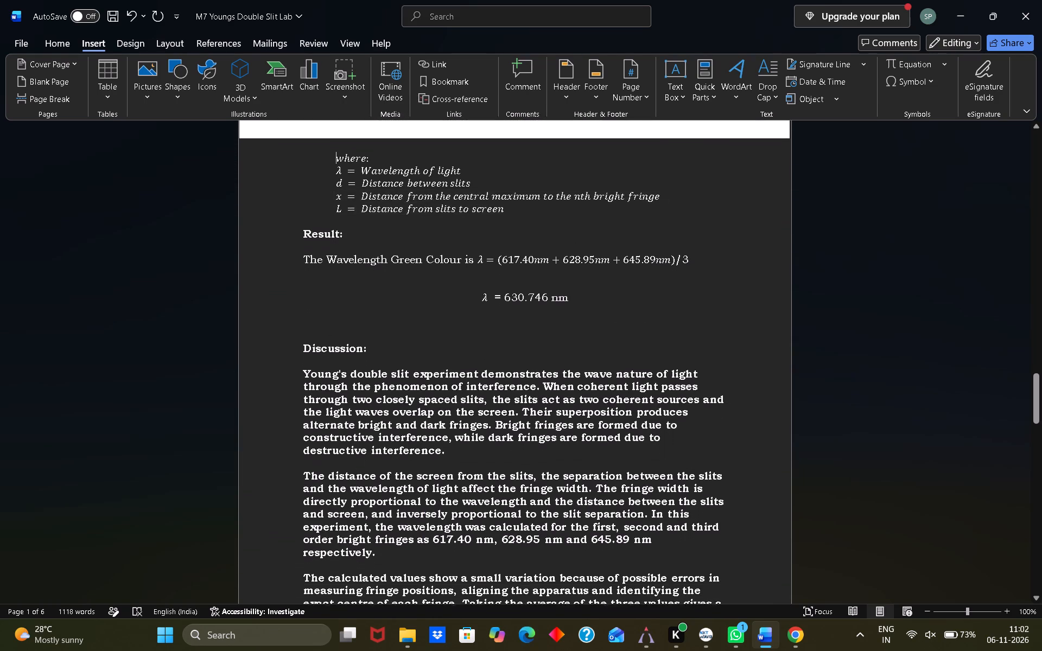
pyautogui.scroll(-2, 445, 226)
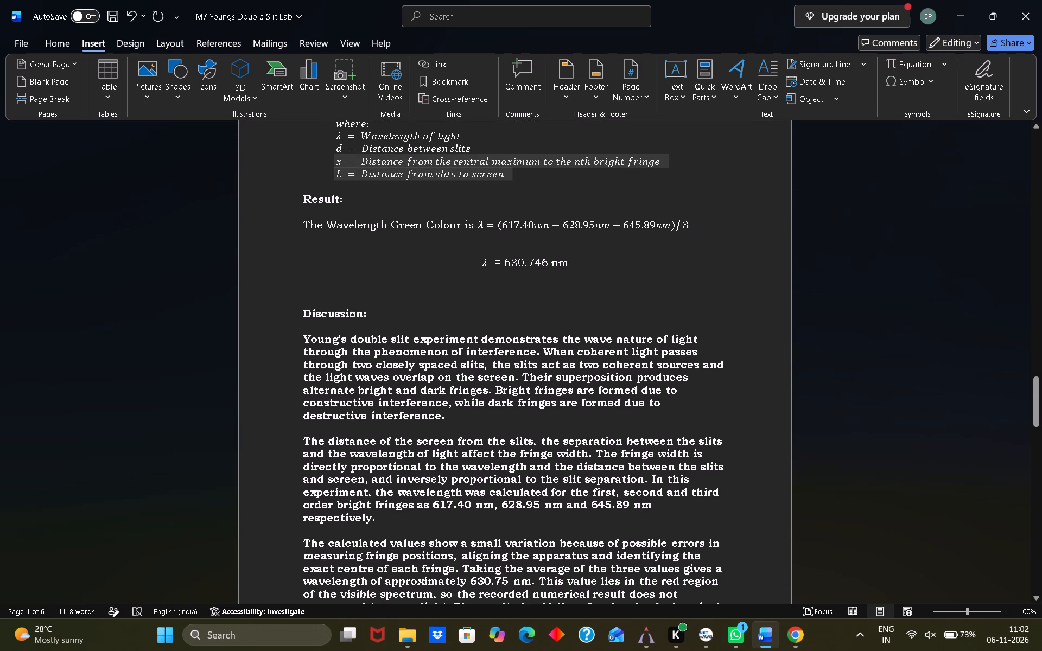
pyautogui.scroll(-1, 445, 226)
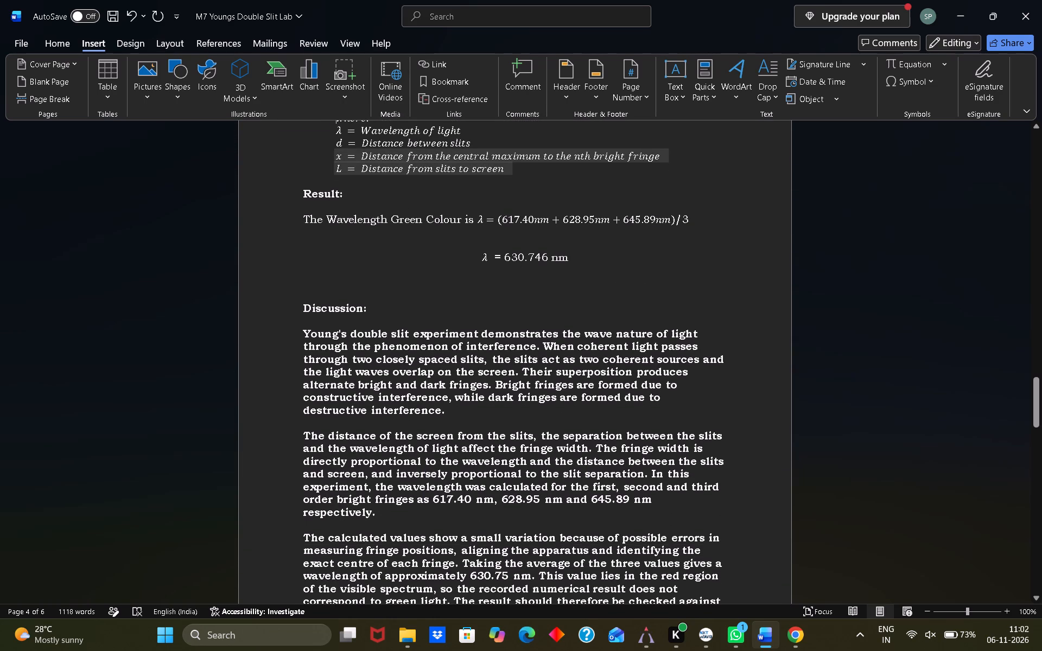
pyautogui.scroll(3, 522, 277)
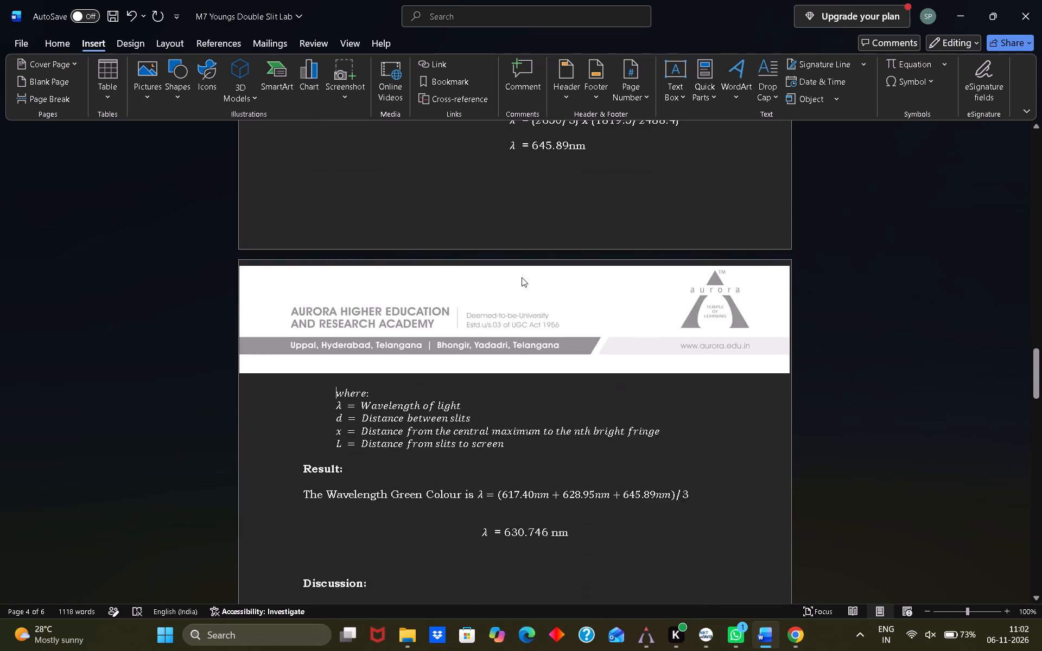
# Set the average wavelength in the last paragraph of the Discussion section to 630.746 nm.
pyautogui.scroll(5, 522, 277)
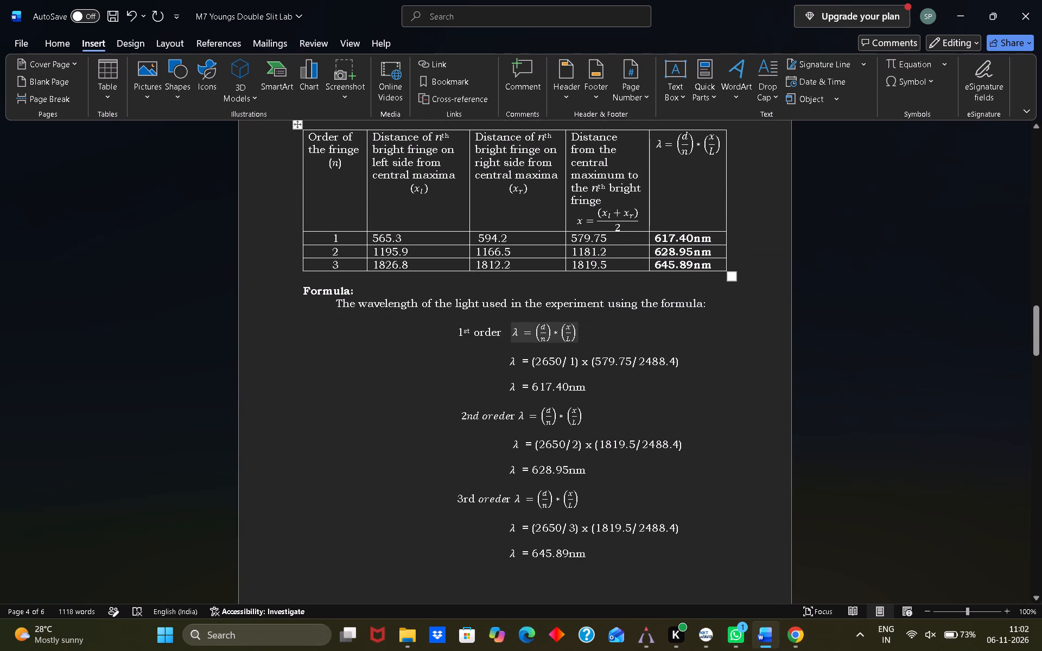
pyautogui.scroll(-1, 522, 268)
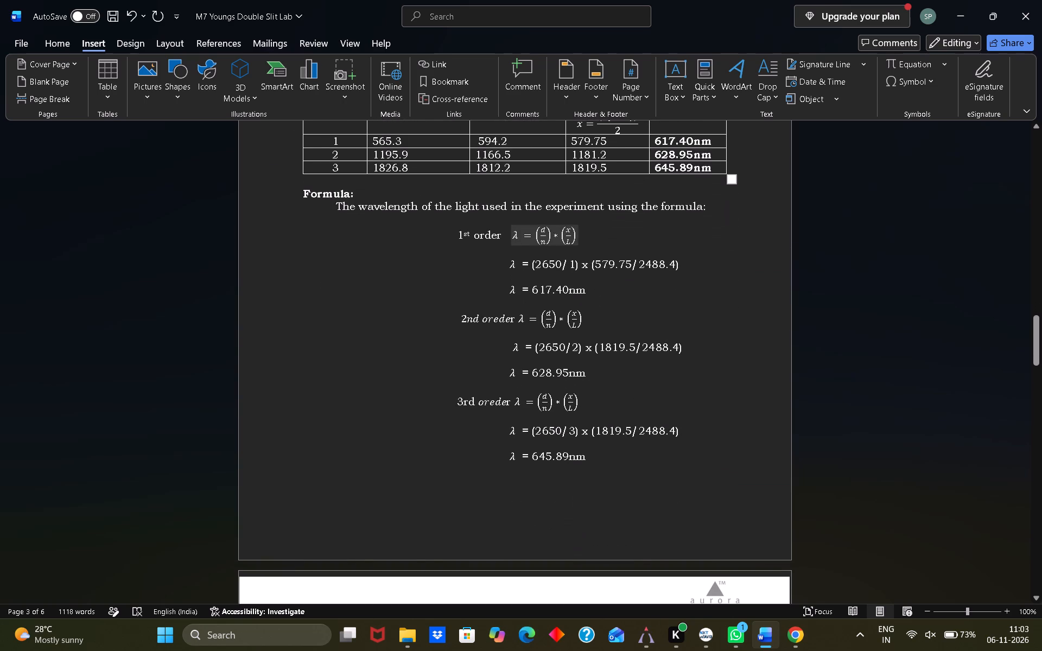
pyautogui.scroll(-3, 522, 268)
pyautogui.scroll(1, 522, 268)
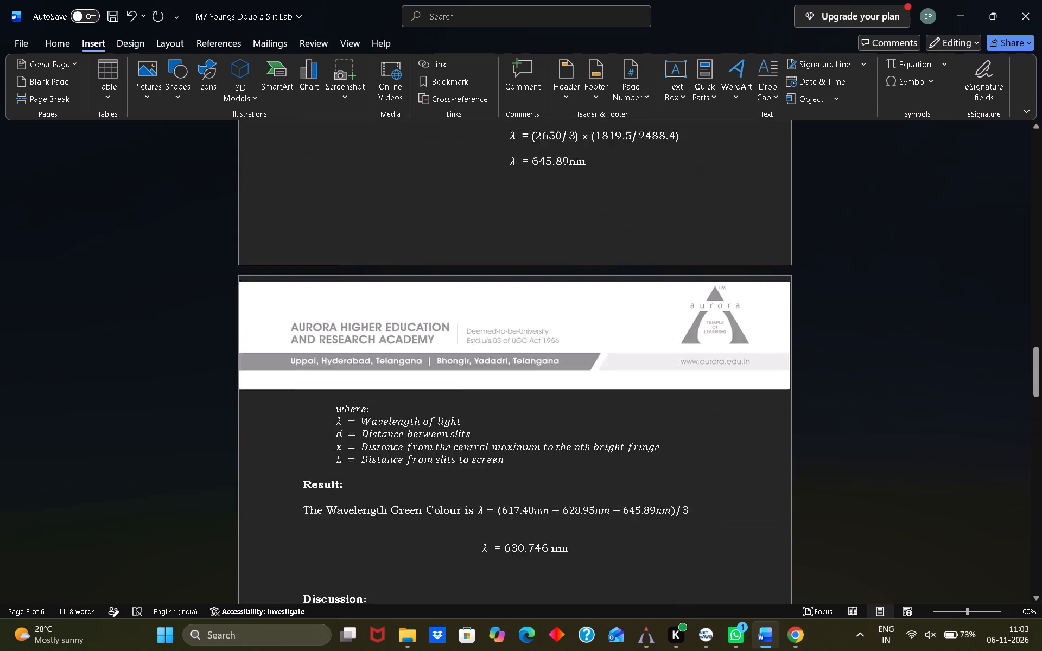
pyautogui.scroll(1, 522, 268)
pyautogui.scroll(-4, 522, 268)
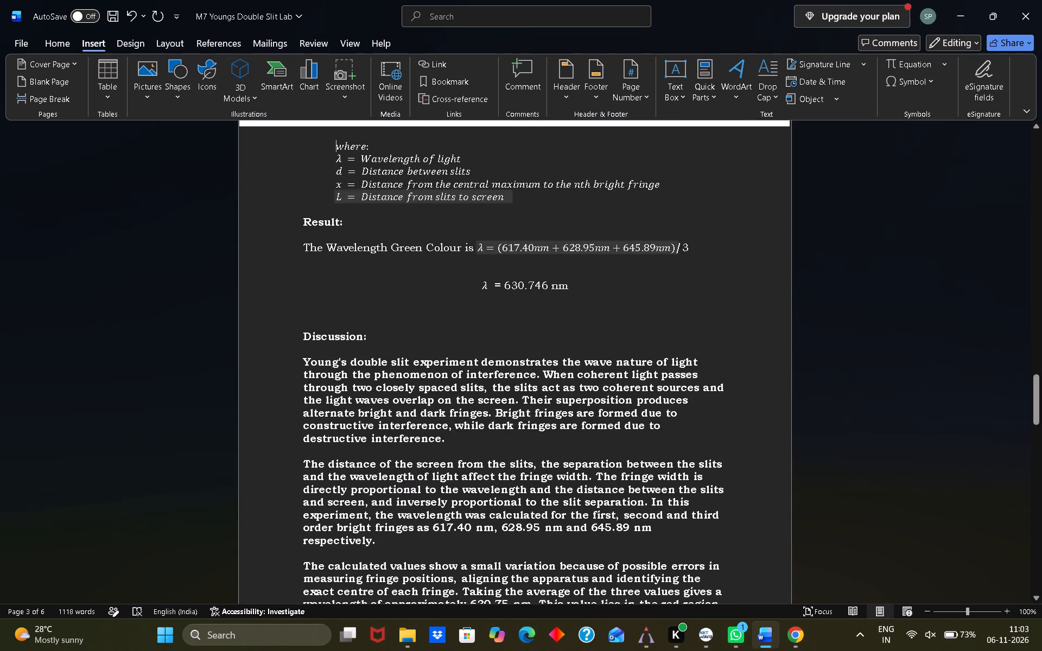
pyautogui.scroll(-2, 522, 268)
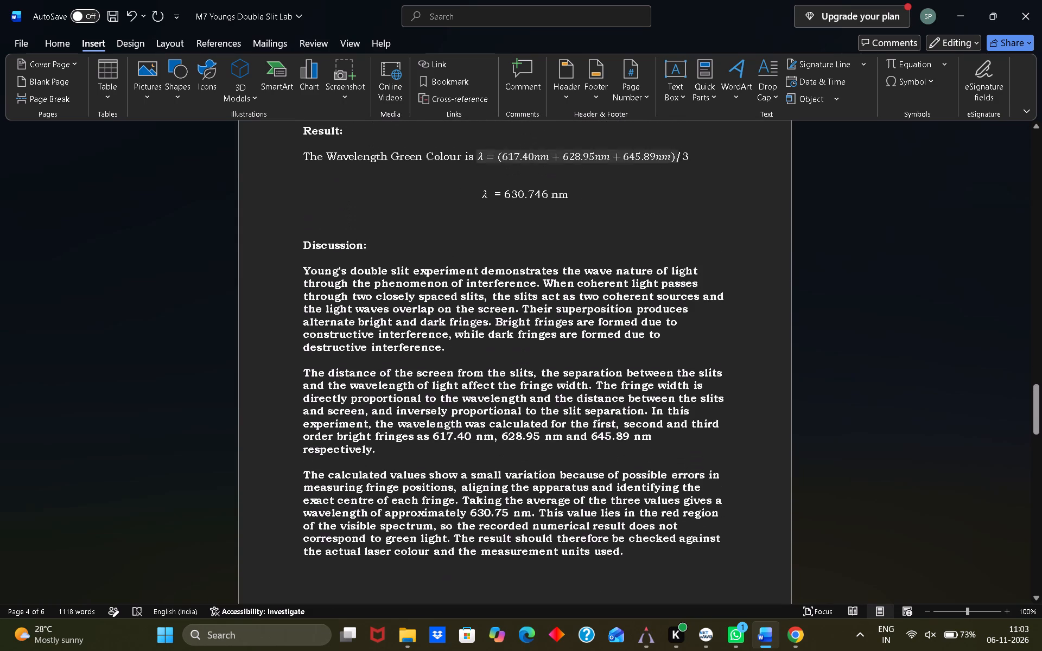
pyautogui.scroll(-1, 522, 268)
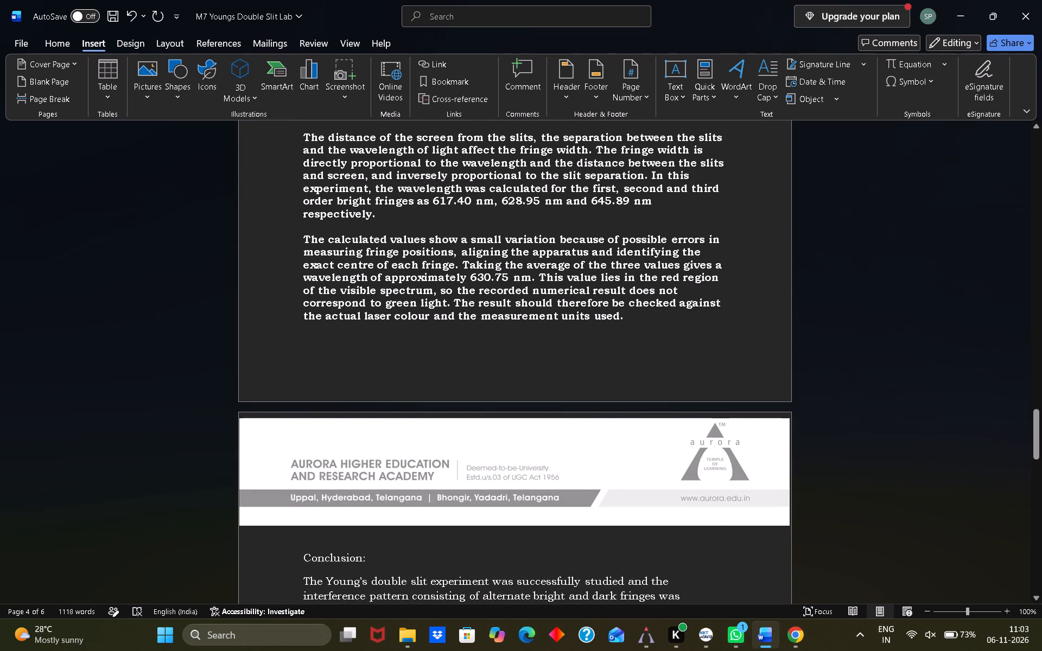
pyautogui.click(507, 277)
pyautogui.press('BackSpace')
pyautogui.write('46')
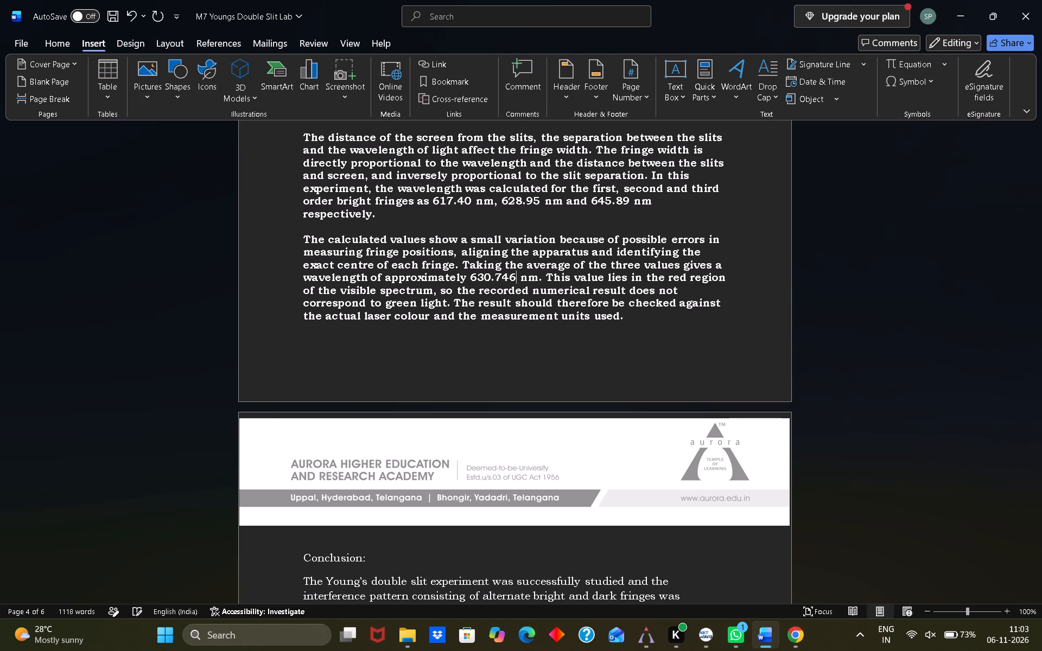
# Set the average wavelength in the Conclusion paragraph to 630.746 nm, matching the Result section.
pyautogui.scroll(2, 507, 277)
pyautogui.scroll(-1, 507, 277)
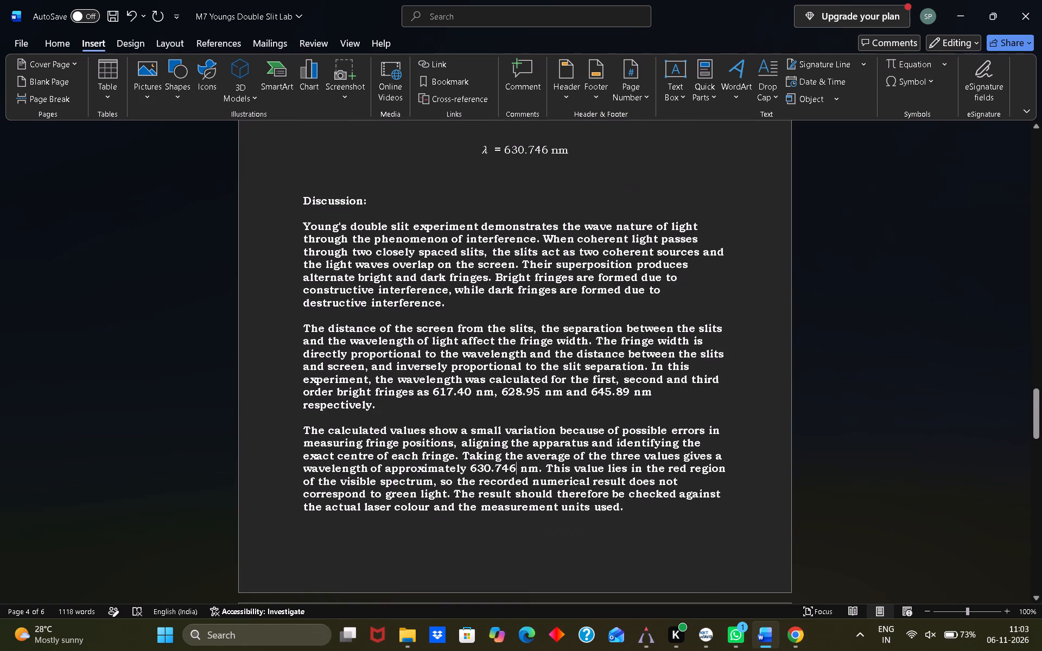
pyautogui.scroll(-2, 507, 277)
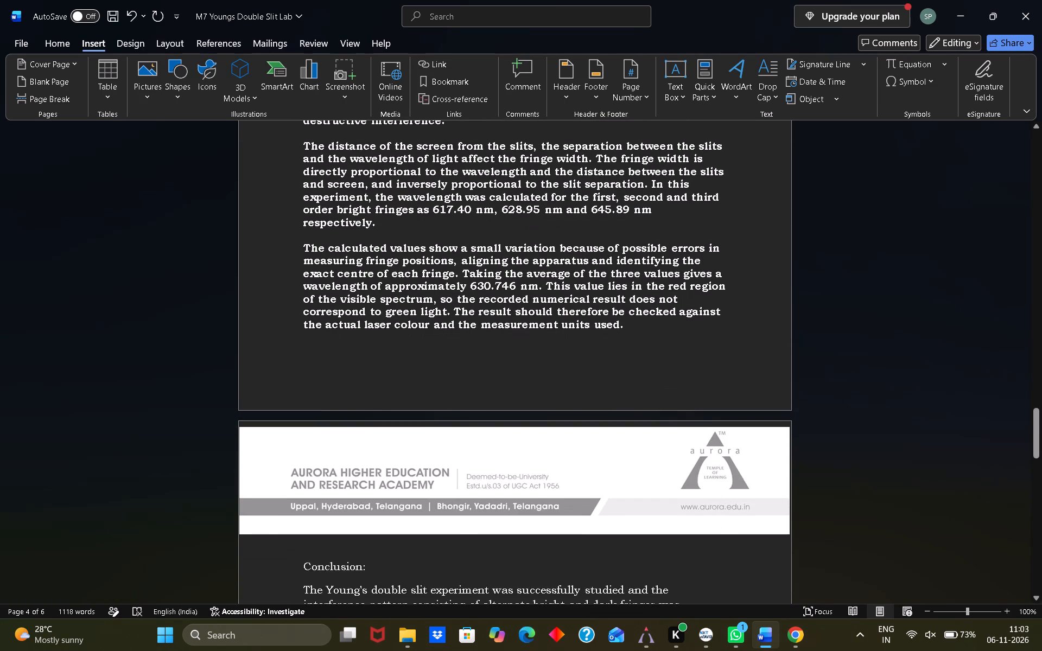
pyautogui.scroll(-1, 507, 277)
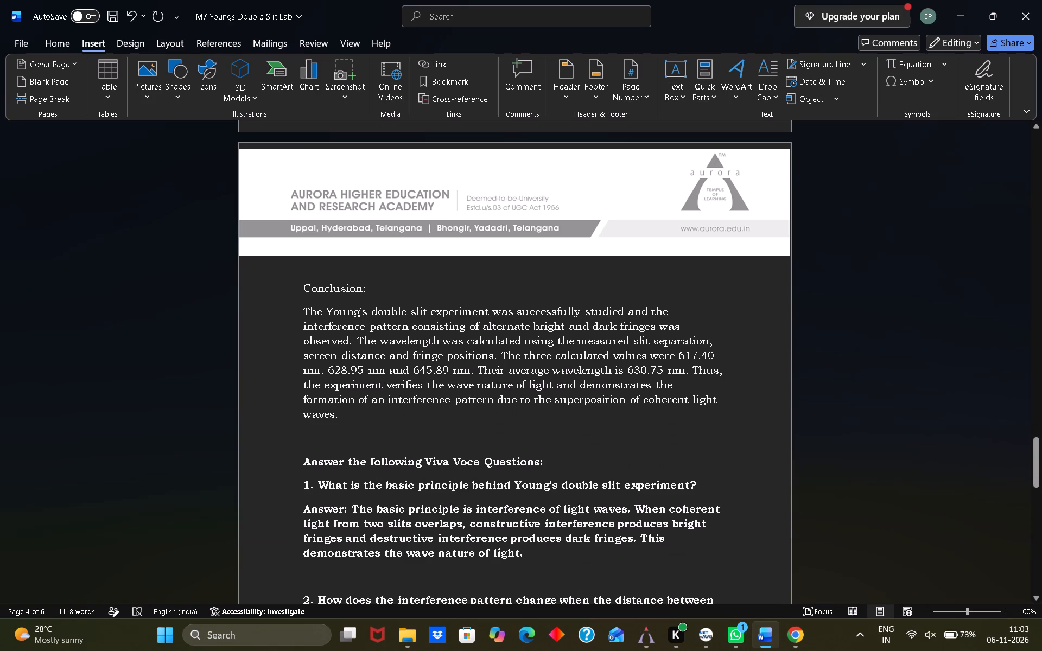
pyautogui.click(665, 370)
pyautogui.press('BackSpace')
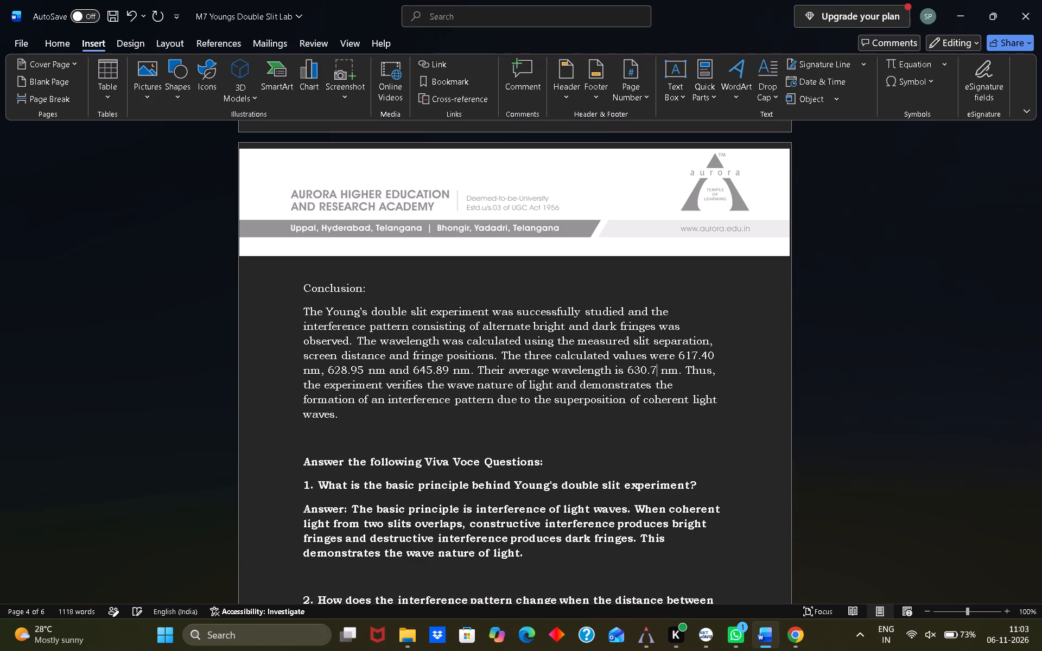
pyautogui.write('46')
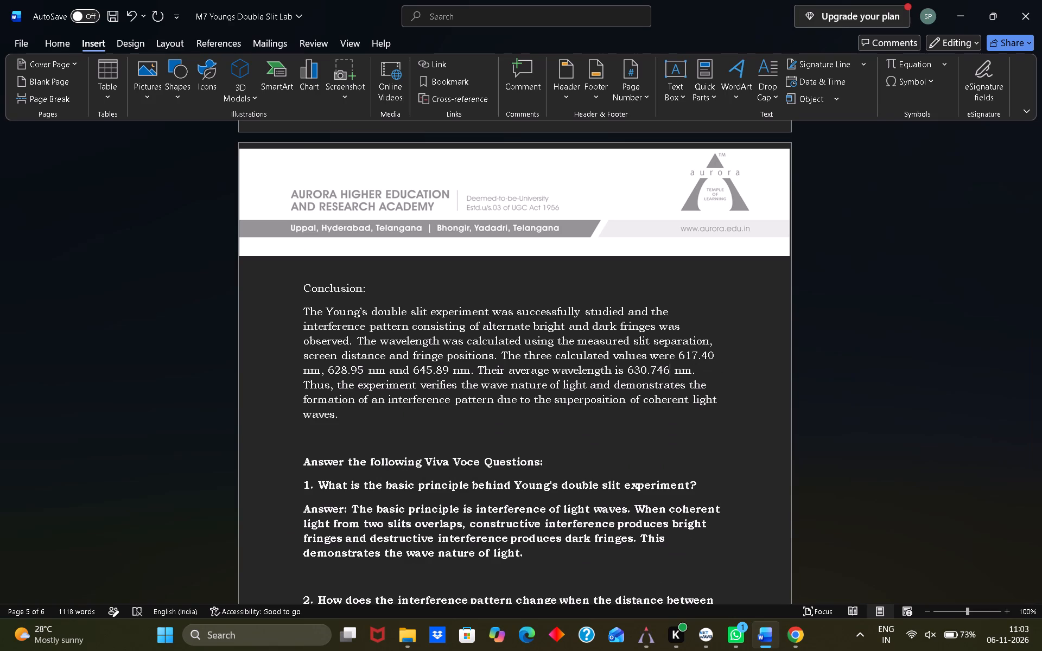
# Review the Viva Voce questions and answers on the last pages, along with the Conclusion paragraph.
pyautogui.scroll(-2, 665, 370)
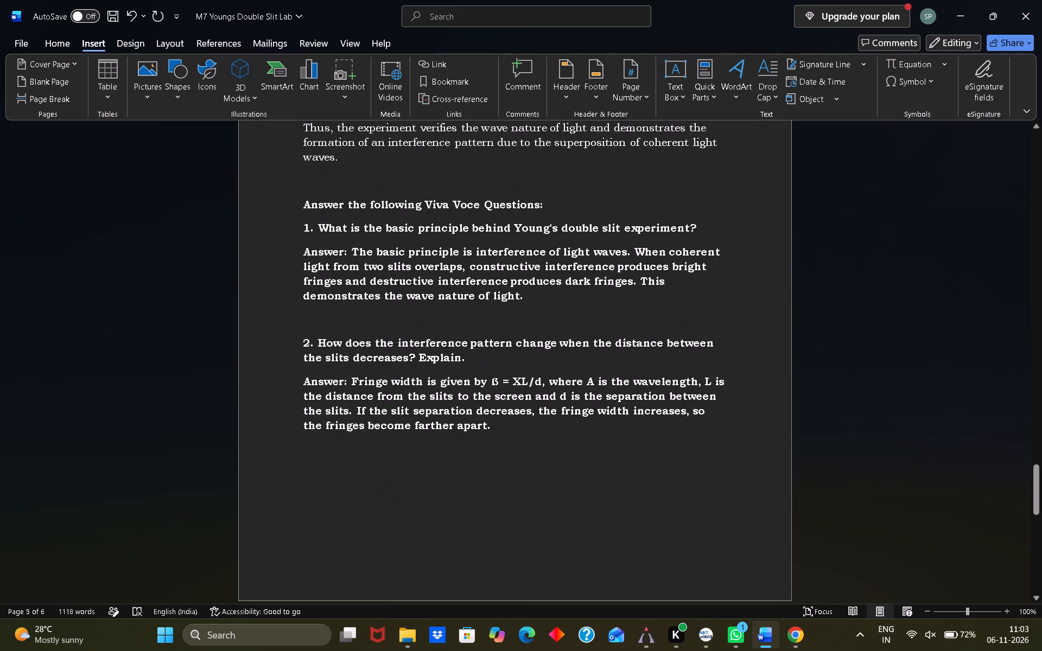
pyautogui.scroll(-2, 665, 363)
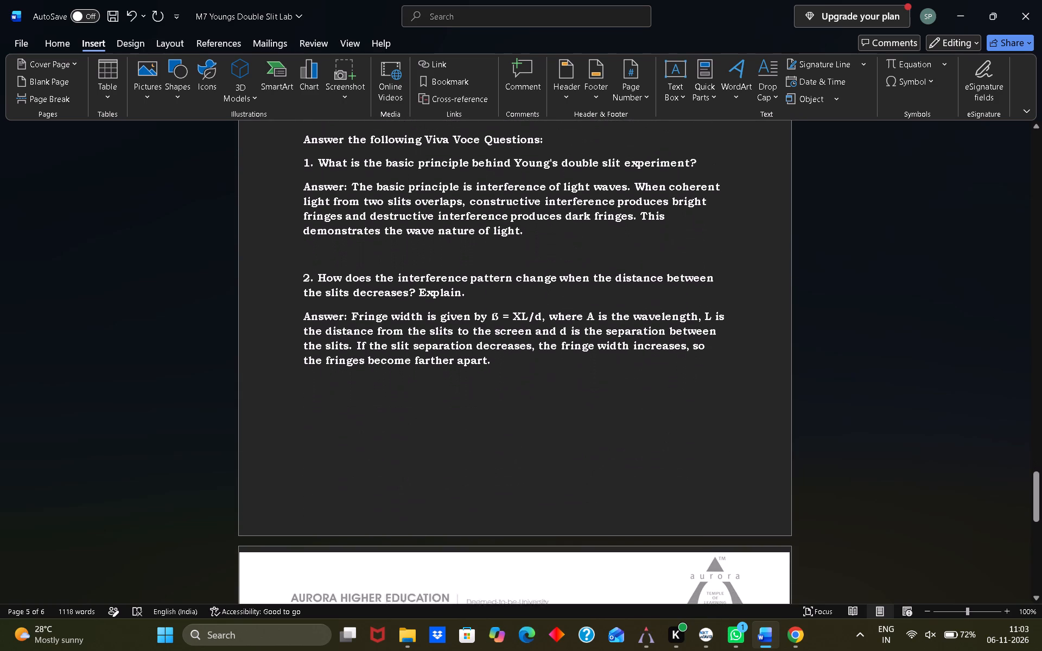
pyautogui.scroll(-3, 665, 363)
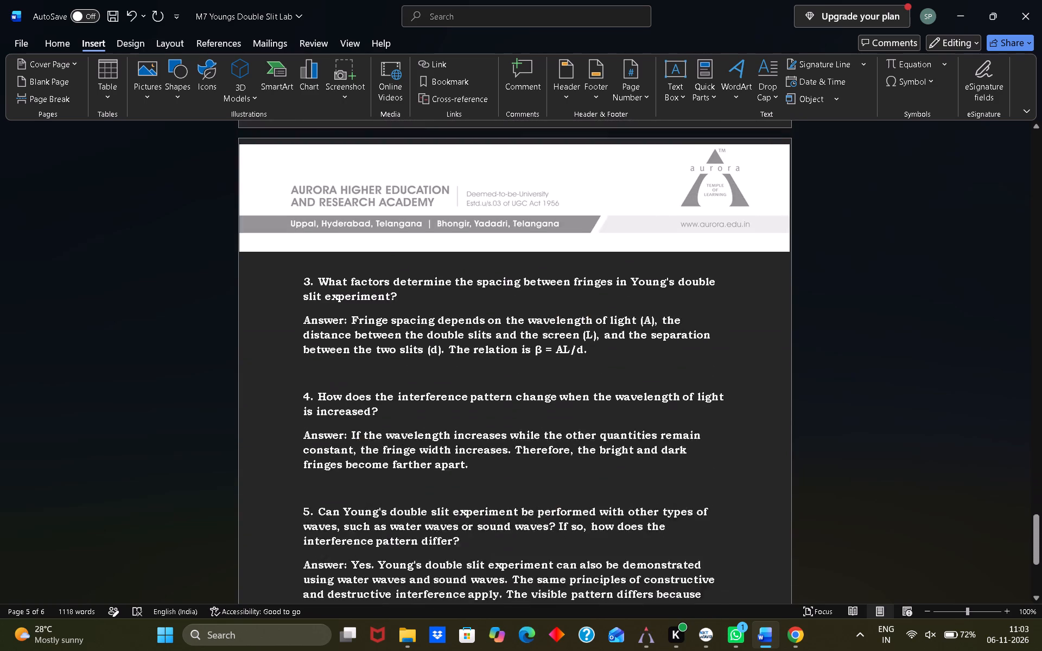
pyautogui.scroll(-2, 665, 363)
pyautogui.scroll(4, 665, 363)
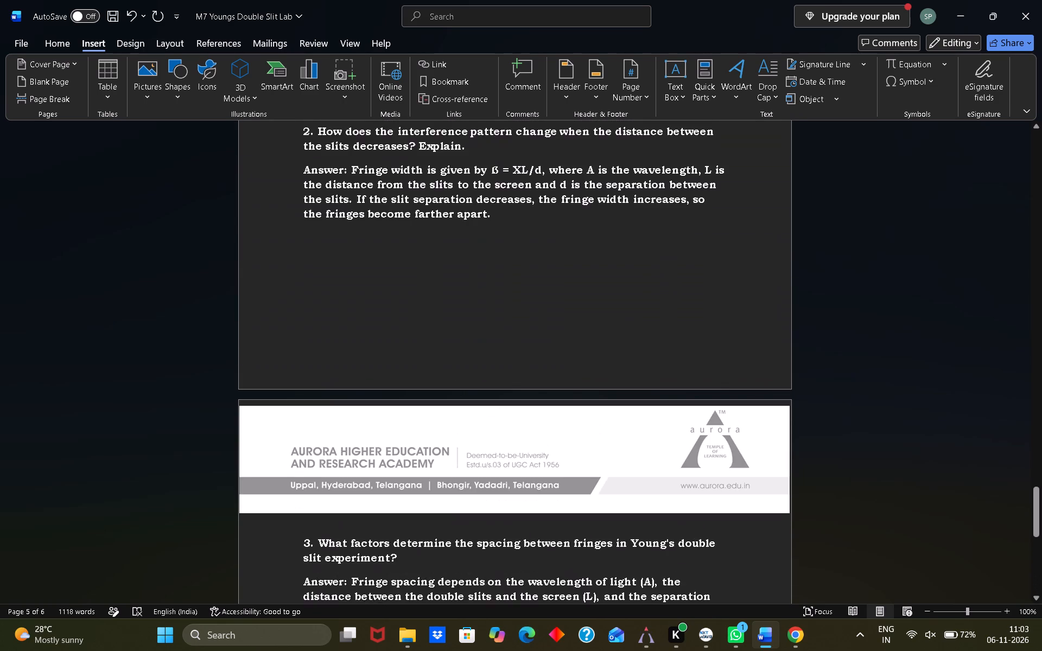
pyautogui.scroll(4, 665, 363)
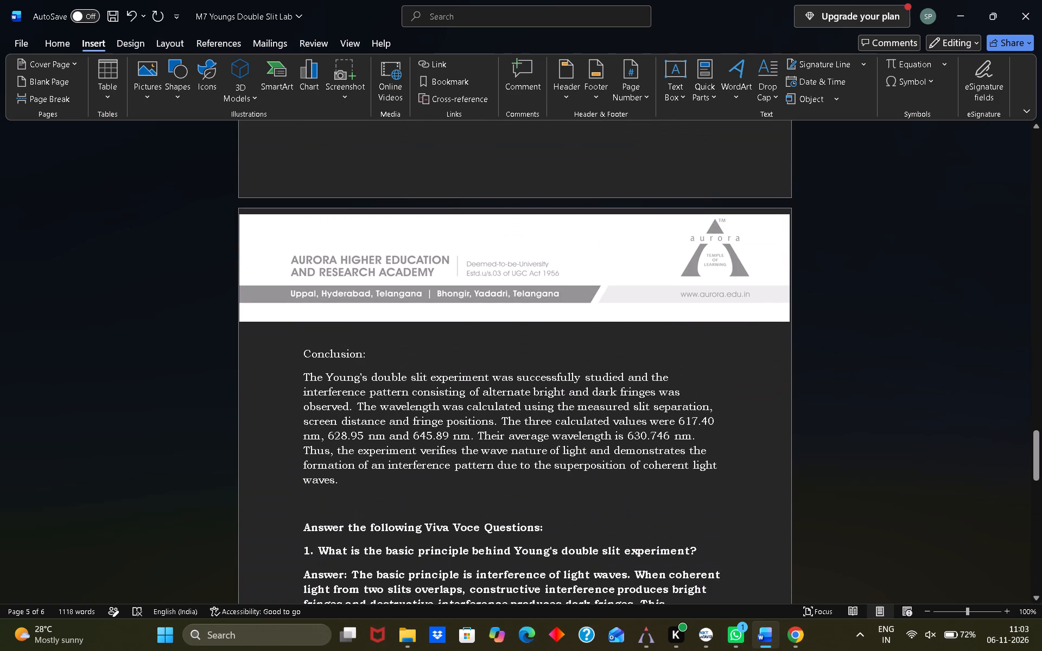
pyautogui.scroll(-2, 665, 363)
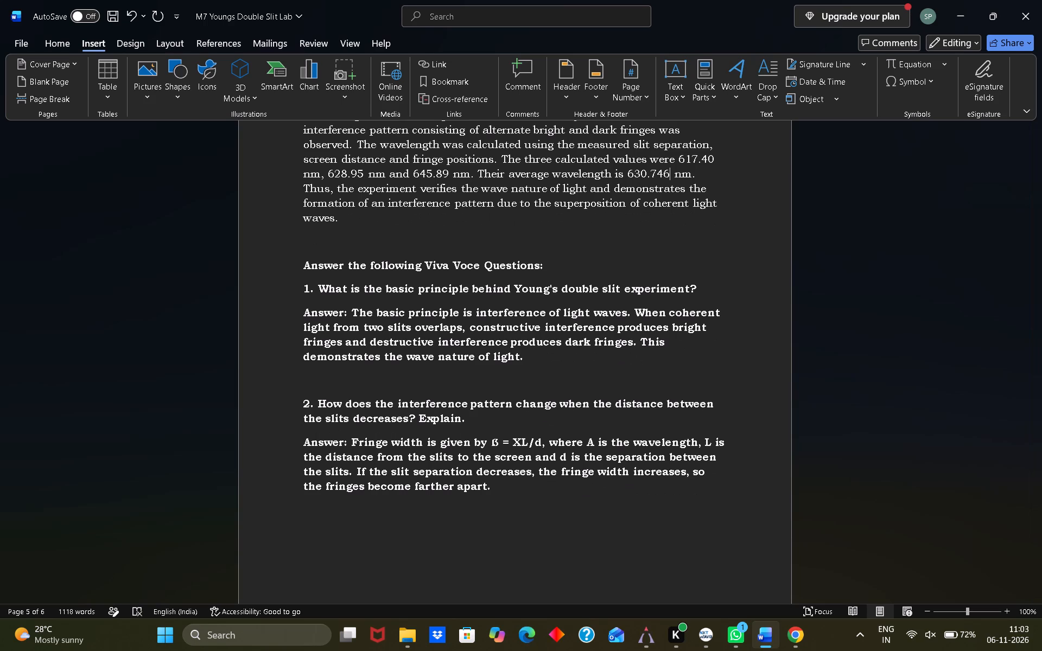
pyautogui.scroll(1, 665, 363)
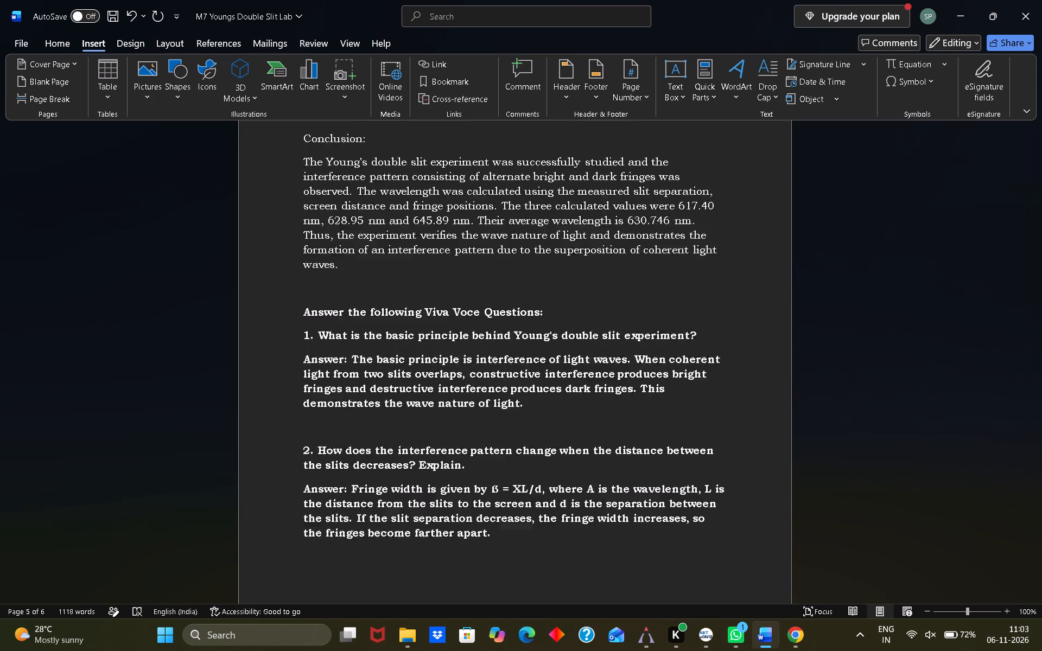
# Review the report from the first-page details table through the diagrams and procedure to the Data and Observations table.
pyautogui.scroll(7, 665, 363)
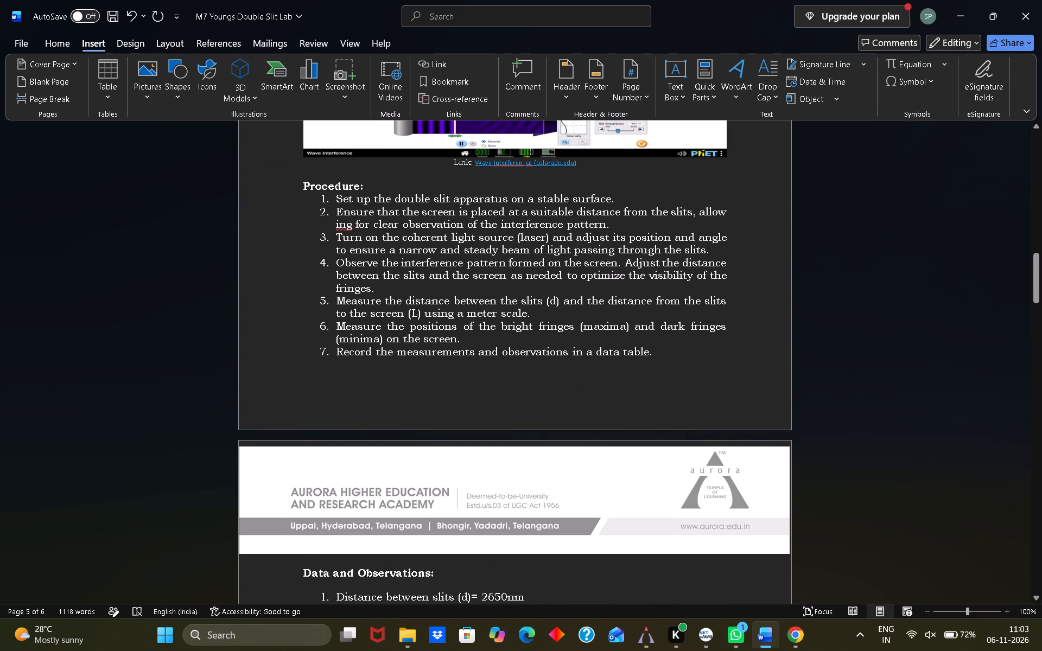
pyautogui.scroll(-2, 665, 363)
pyautogui.scroll(1, 665, 363)
pyautogui.scroll(-1, 665, 363)
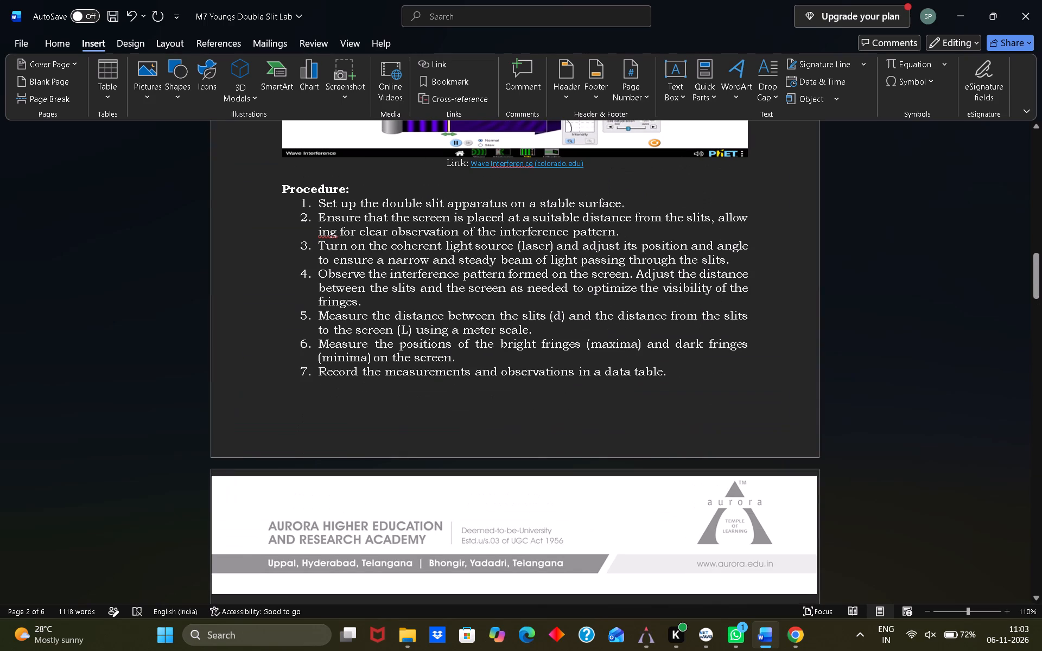
pyautogui.scroll(2, 665, 363)
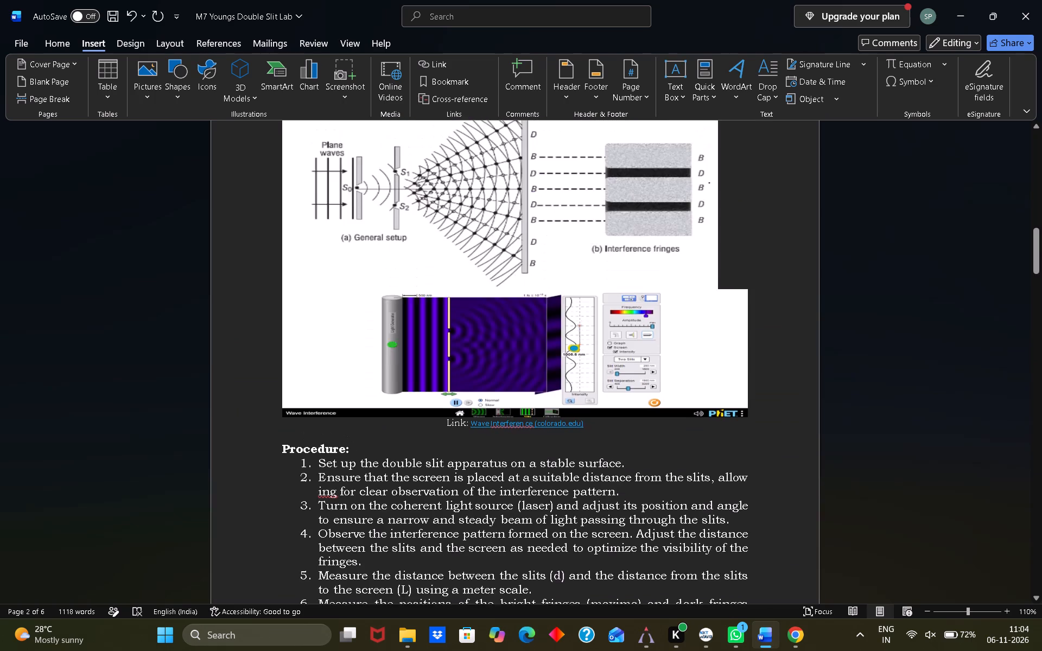
pyautogui.scroll(7, 665, 363)
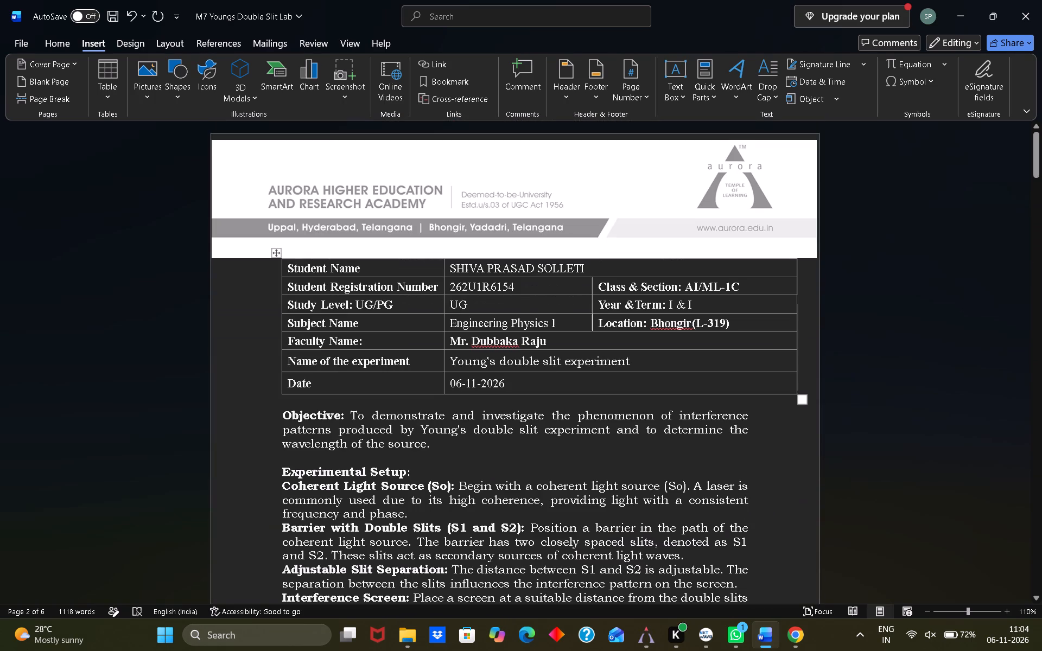
pyautogui.scroll(-1, 520, 452)
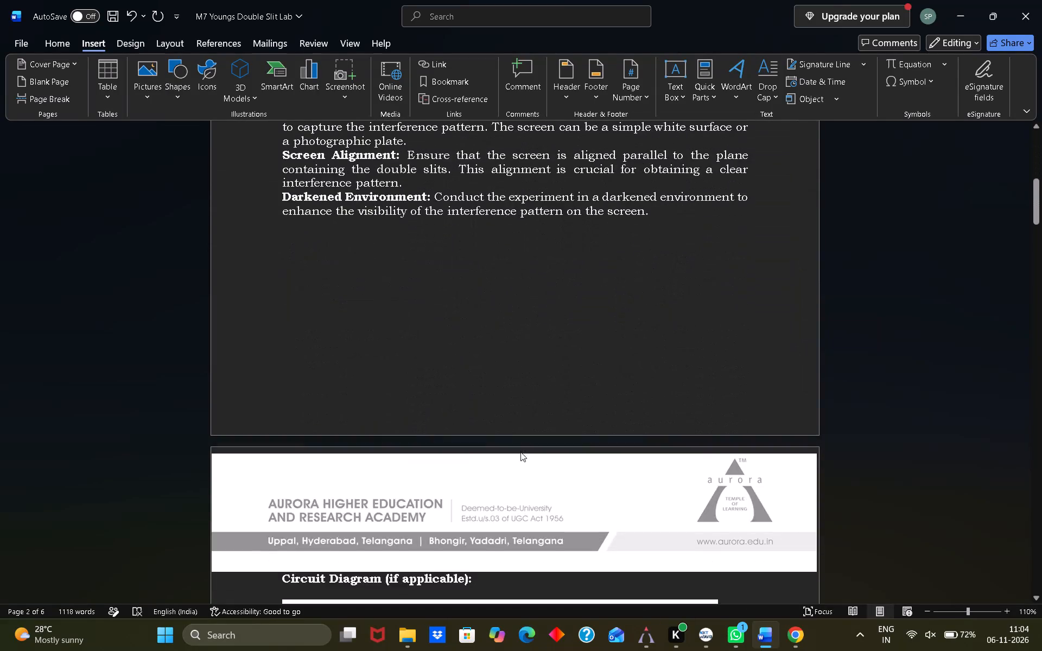
pyautogui.scroll(-1, 520, 452)
pyautogui.scroll(1, 520, 452)
pyautogui.scroll(-12, 520, 452)
pyautogui.scroll(1, 520, 452)
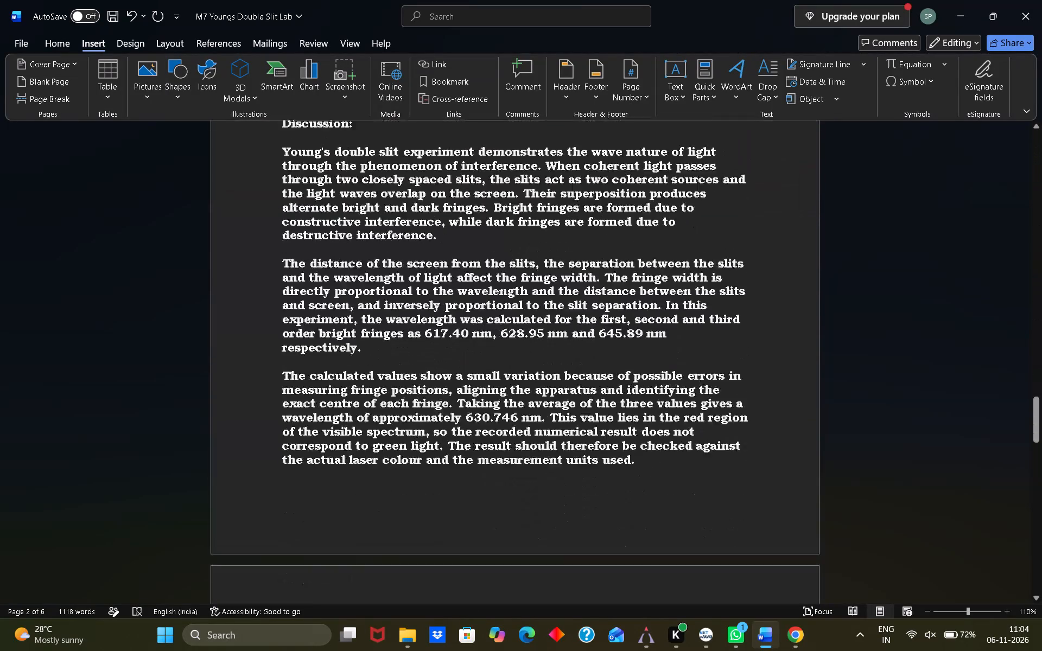
pyautogui.scroll(3, 520, 452)
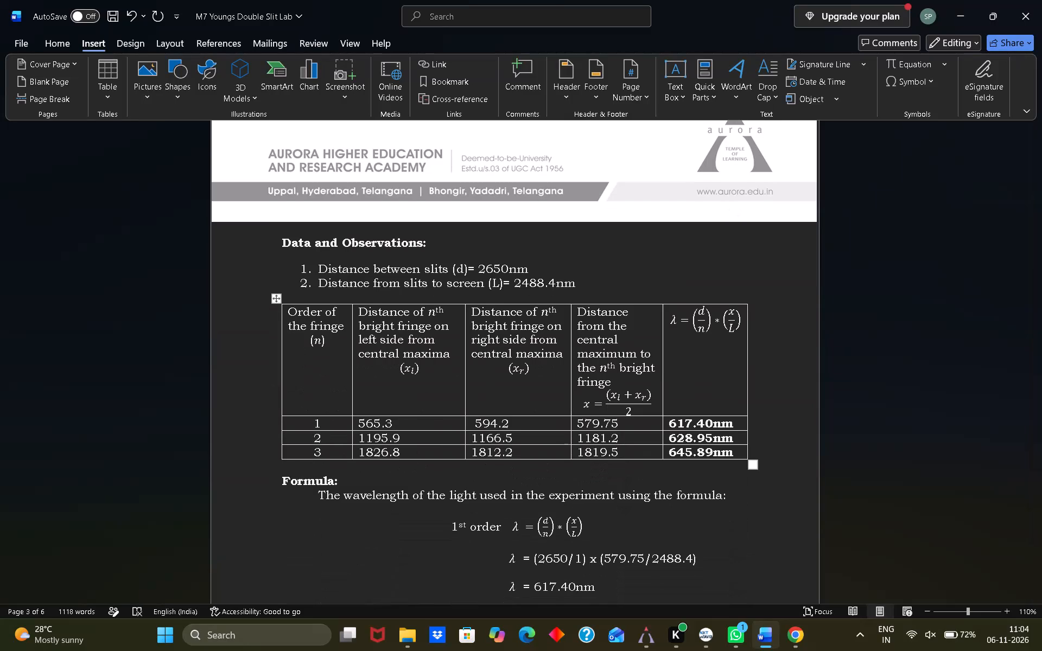
# Remove the bold formatting from the three body paragraphs of the Discussion section, keeping the heading bold.
pyautogui.scroll(-2, 520, 452)
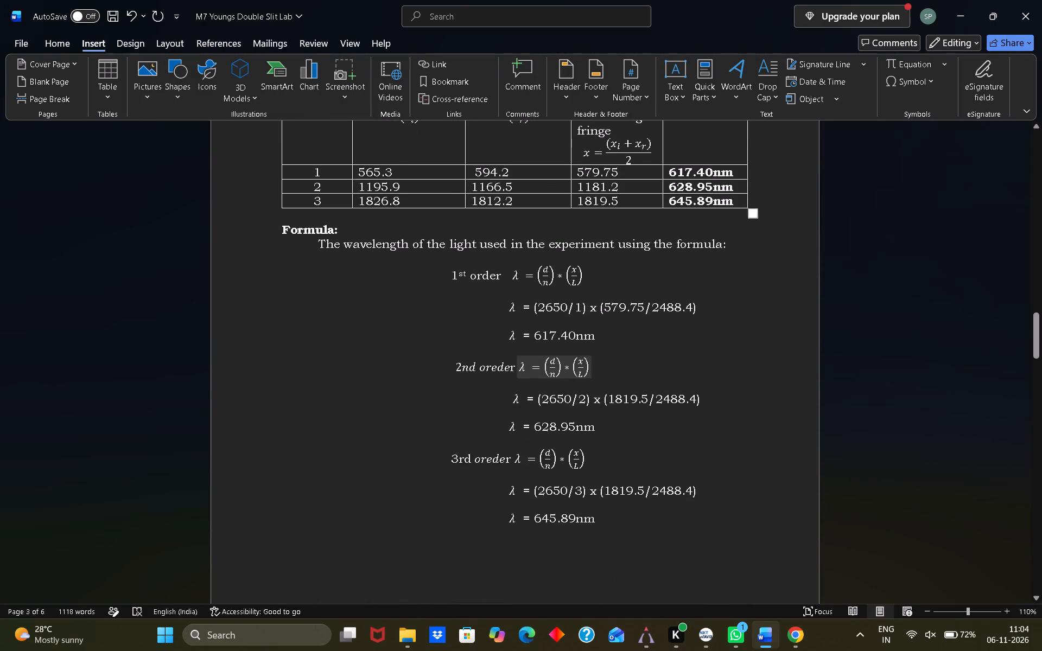
pyautogui.scroll(-2, 520, 452)
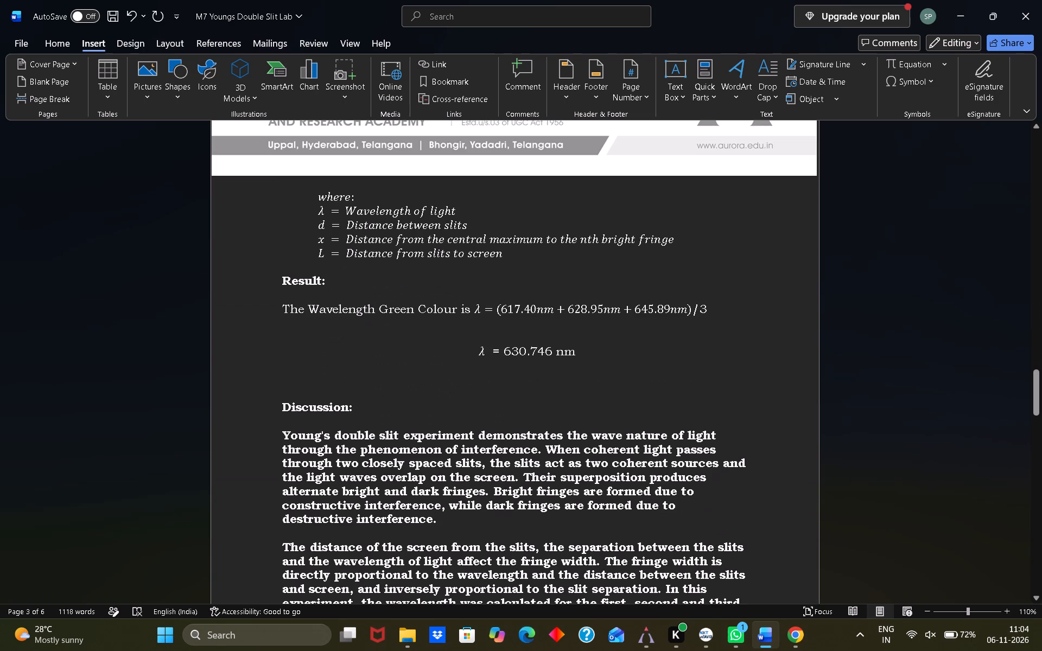
pyautogui.scroll(-2, 520, 452)
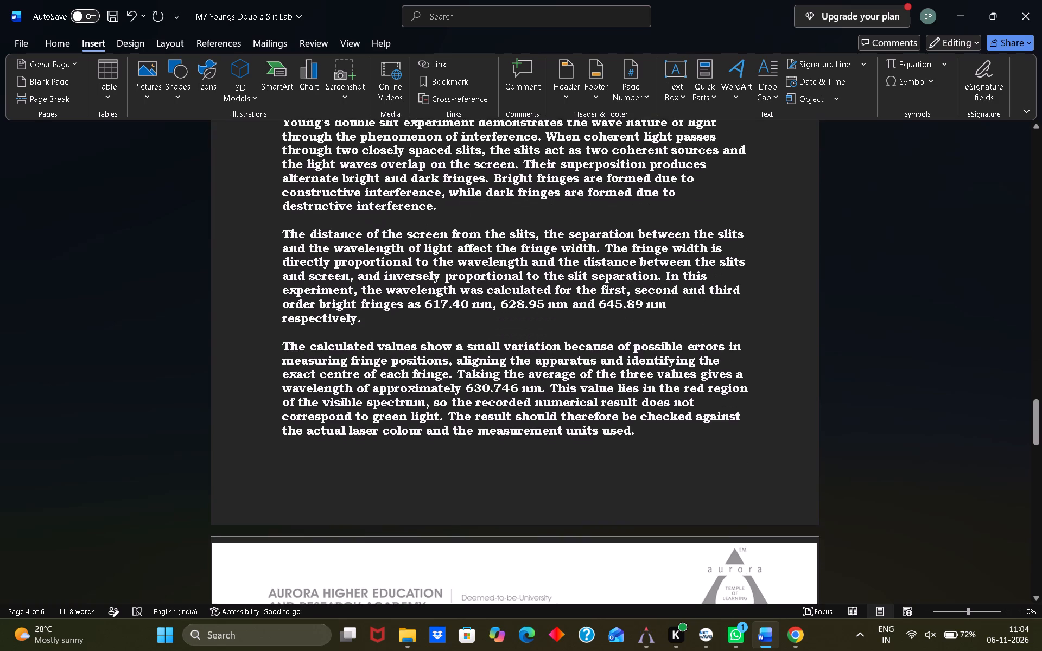
pyautogui.scroll(-1, 520, 452)
pyautogui.scroll(1, 520, 452)
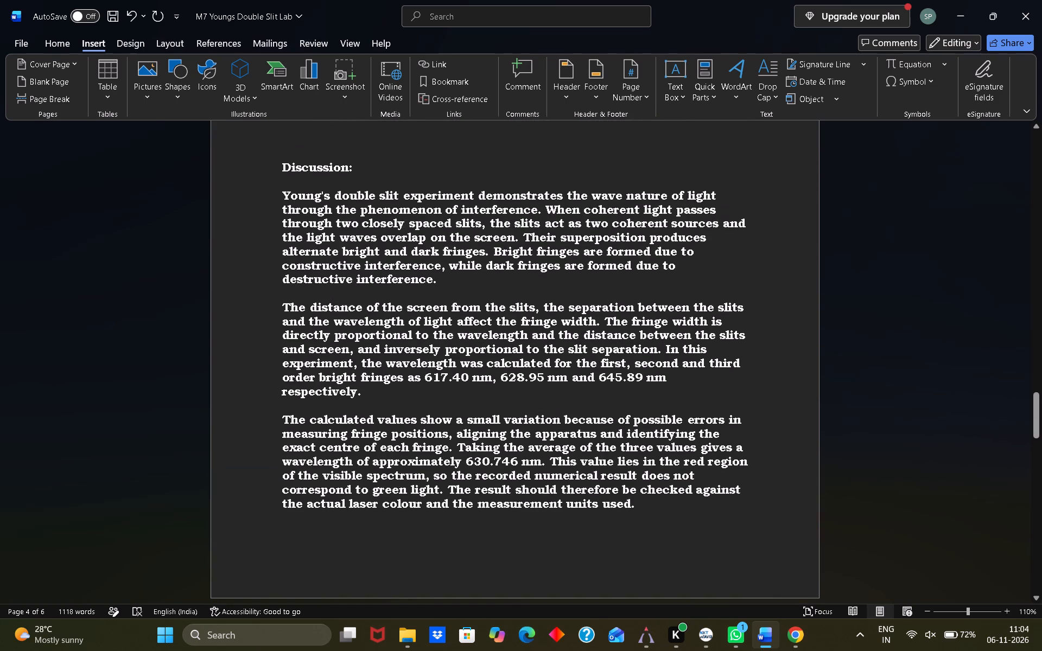
pyautogui.moveTo(639, 500); pyautogui.dragTo(290, 182)
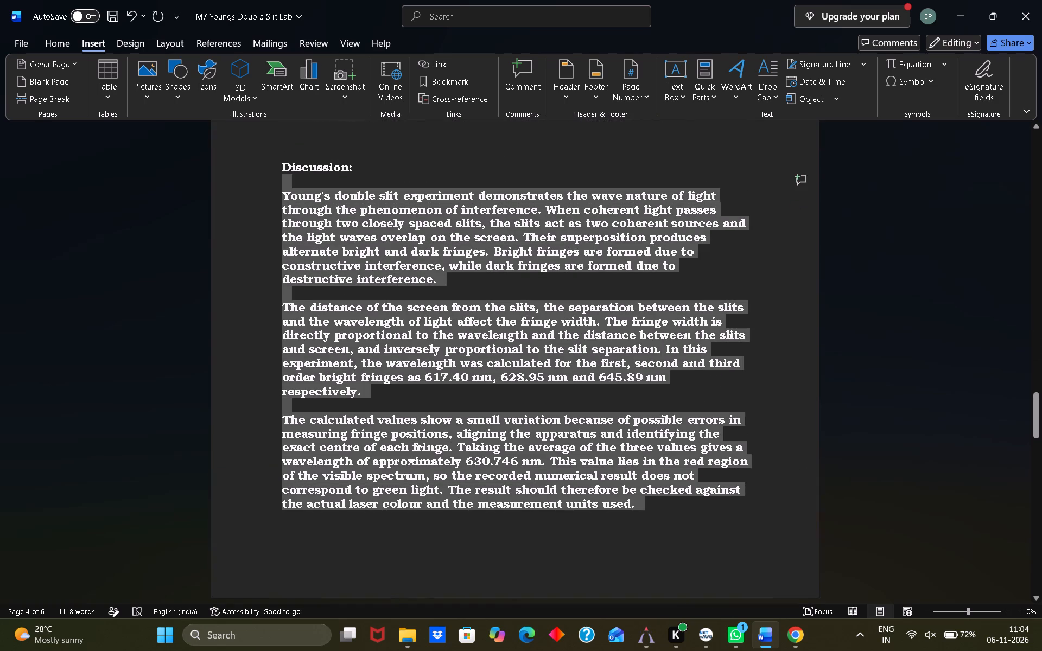
pyautogui.moveTo(290, 182); pyautogui.dragTo(290, 198)
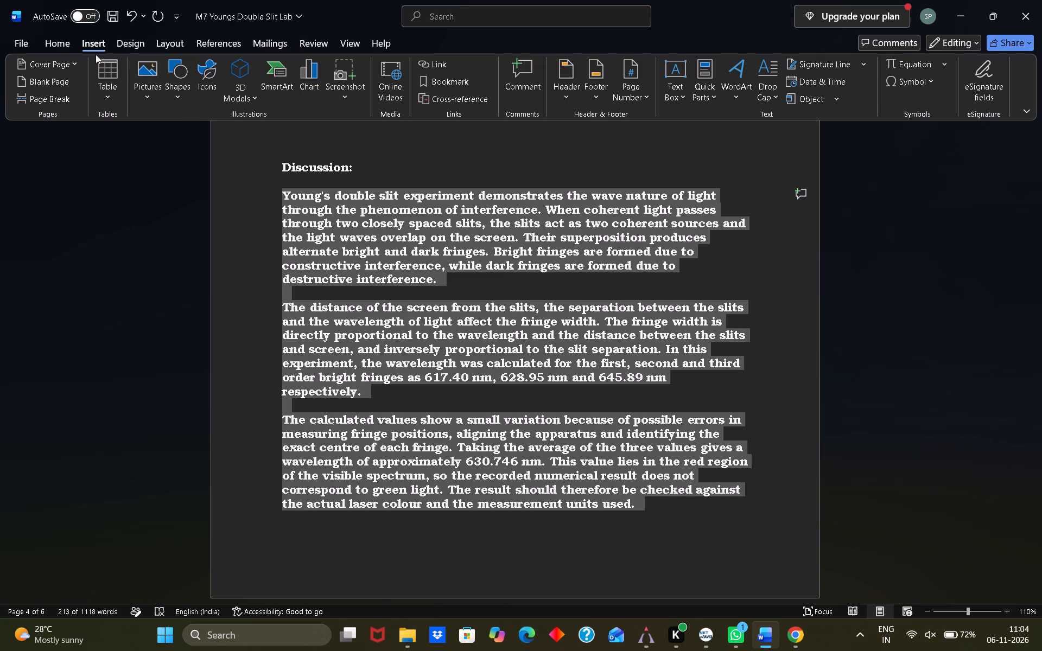
pyautogui.click(65, 41)
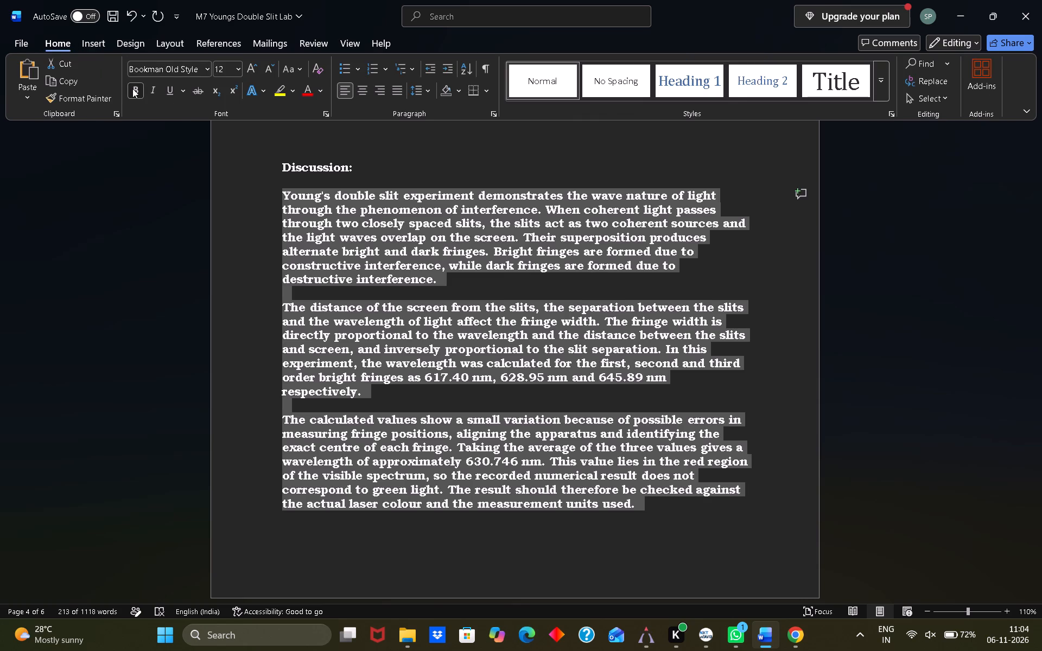
pyautogui.click(132, 88)
pyautogui.click(484, 501)
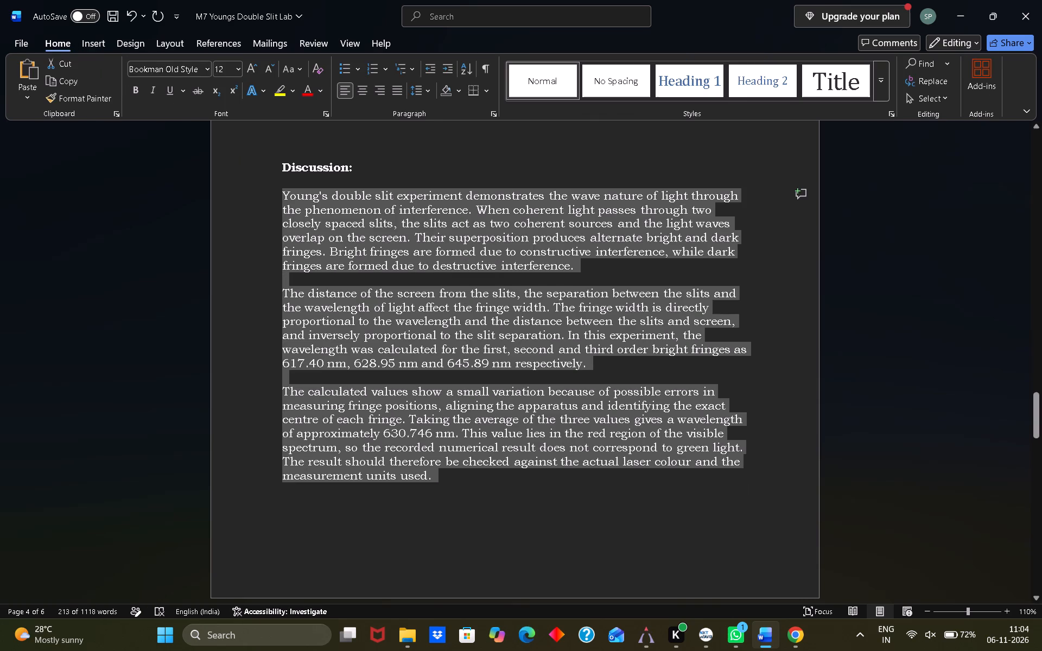
# Review the Conclusion, the Viva Voce questions and answers, and the Result section, finishing at the first-page details table.
pyautogui.scroll(-2, 484, 501)
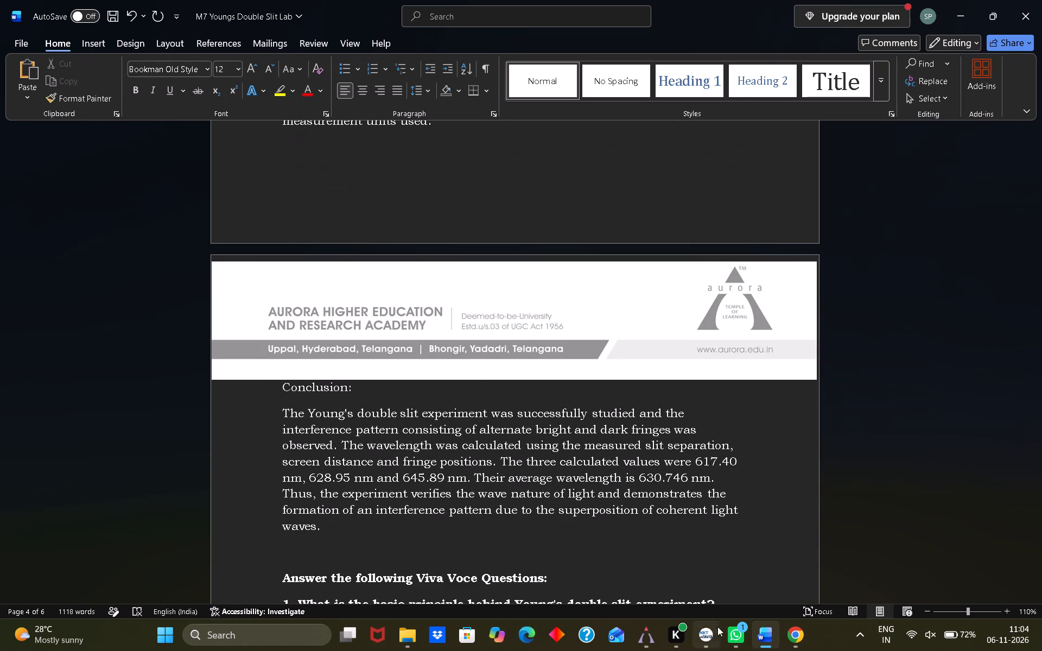
pyautogui.scroll(-7, 727, 526)
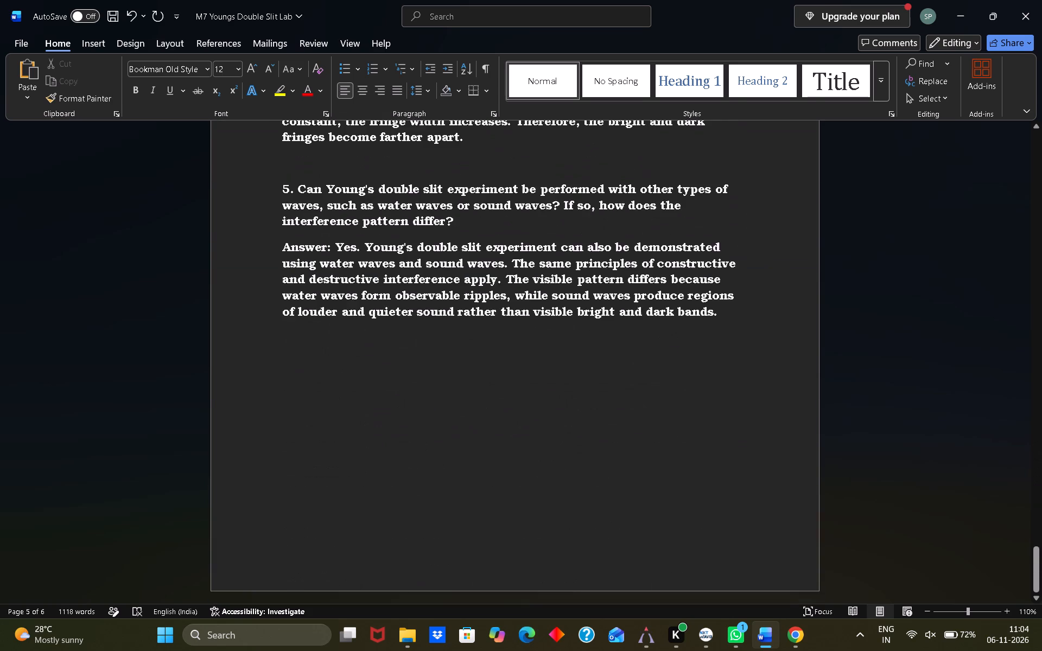
pyautogui.scroll(5, 727, 526)
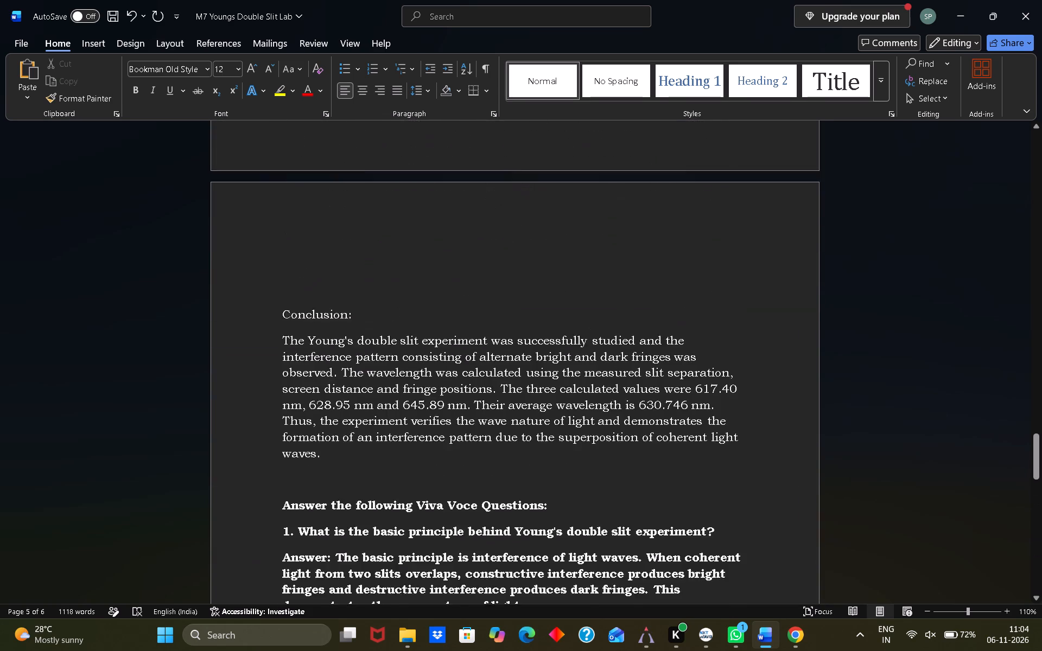
pyautogui.scroll(4, 727, 526)
pyautogui.scroll(-4, 727, 526)
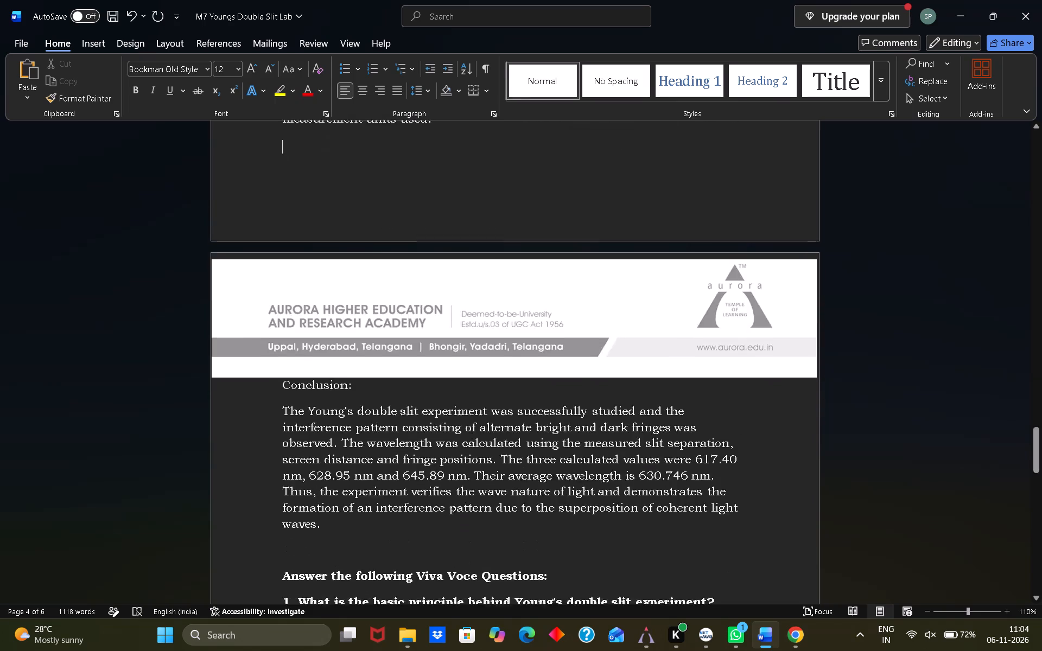
pyautogui.scroll(-3, 727, 526)
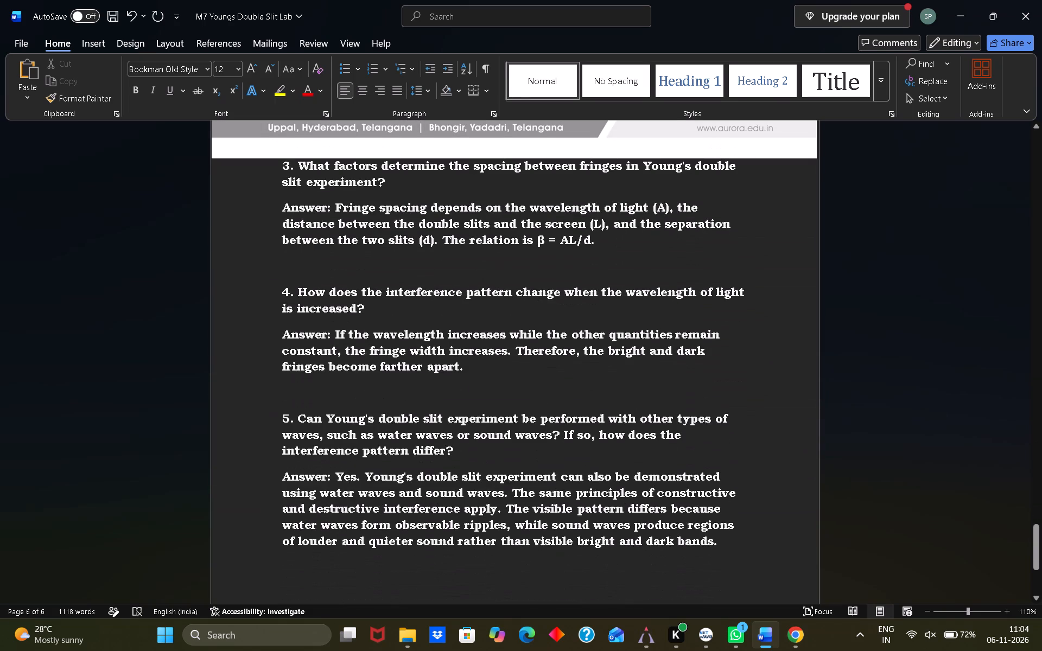
pyautogui.scroll(6, 727, 526)
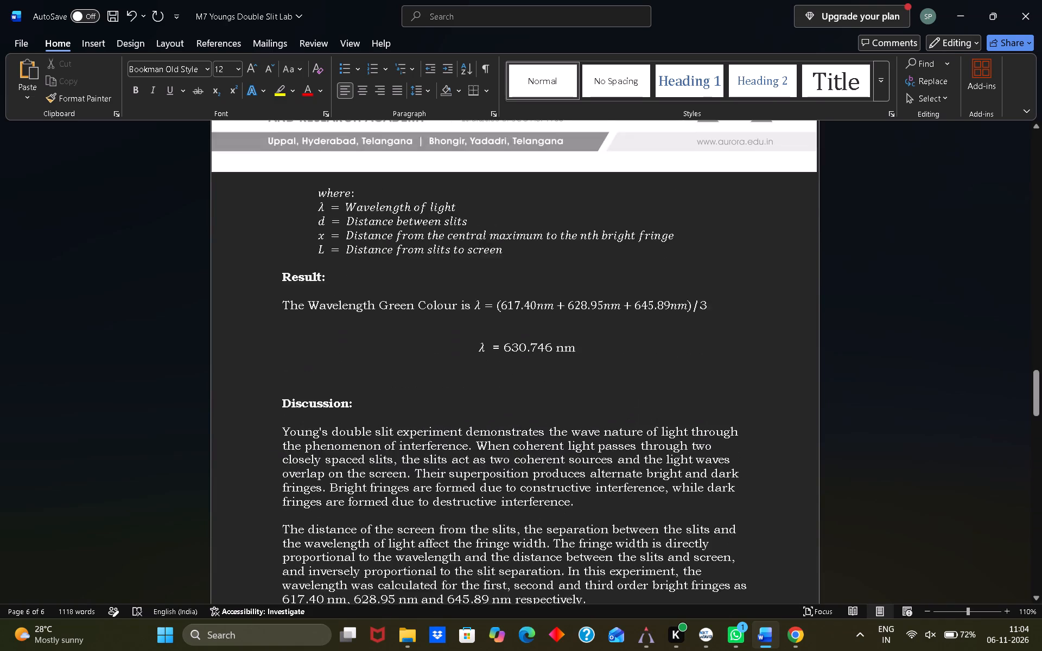
pyautogui.scroll(8, 727, 526)
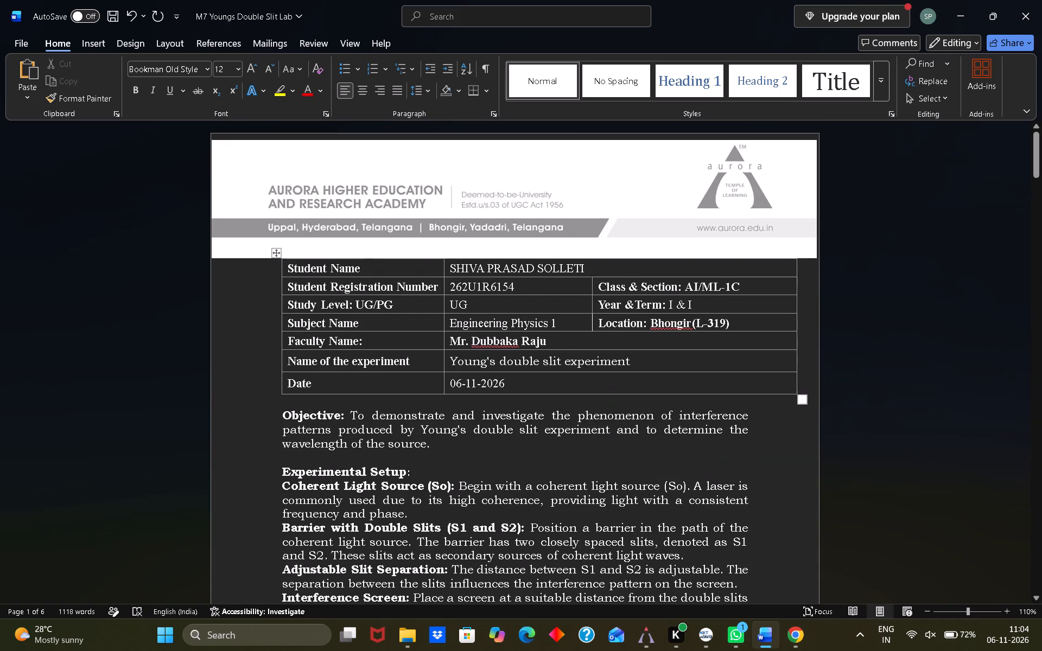
# Save the lab report document.
pyautogui.click(112, 15)
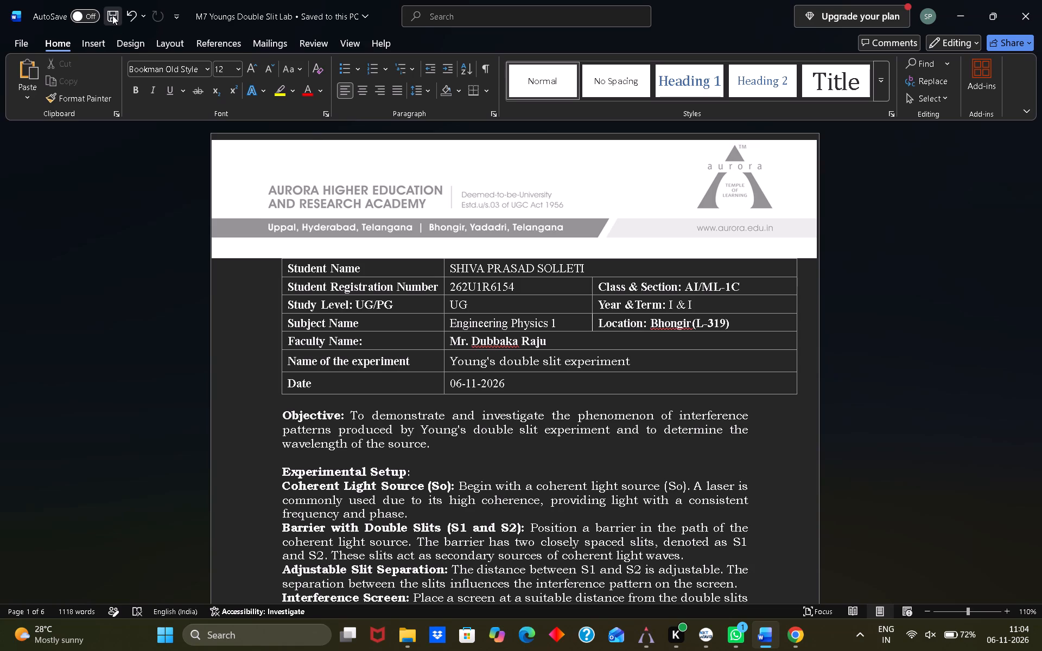
# Switch to File Explorer and search Home for ASSESS.
pyautogui.click(404, 629)
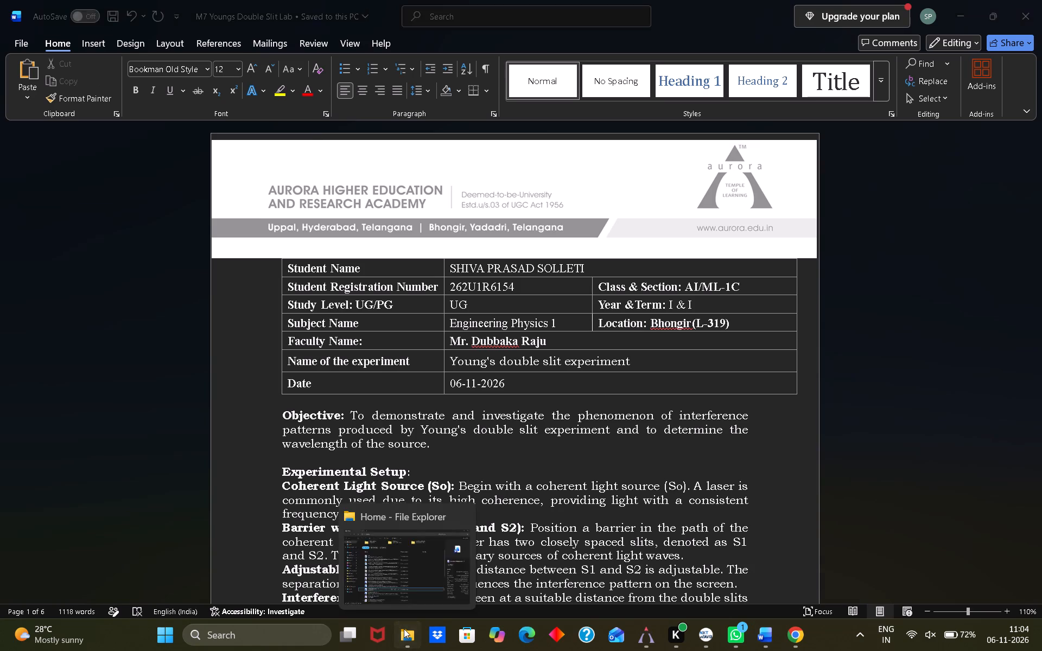
pyautogui.click(825, 41)
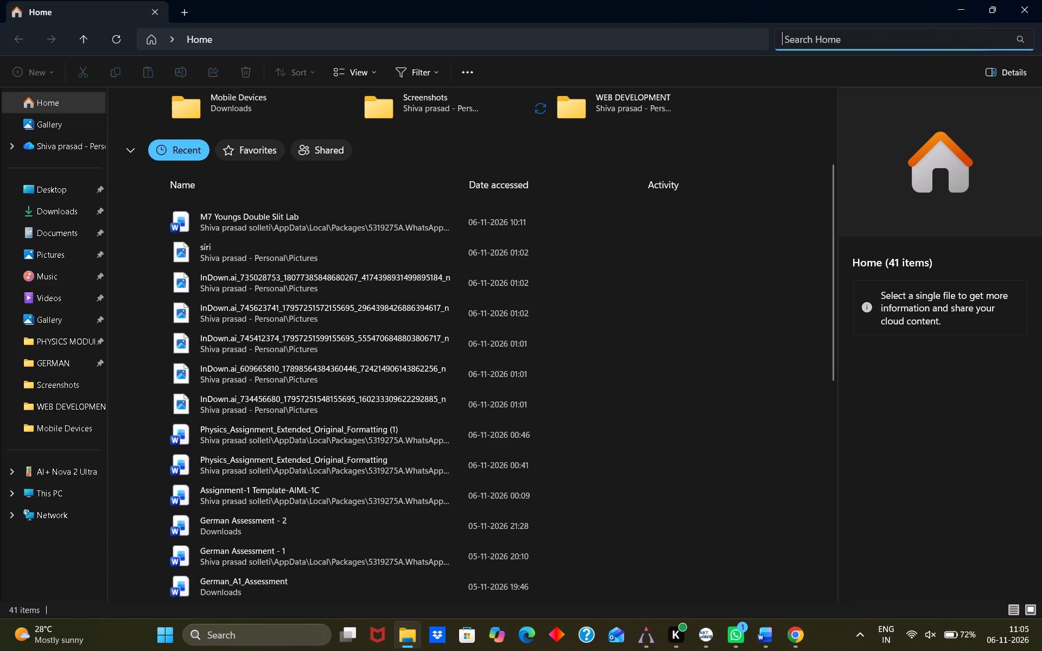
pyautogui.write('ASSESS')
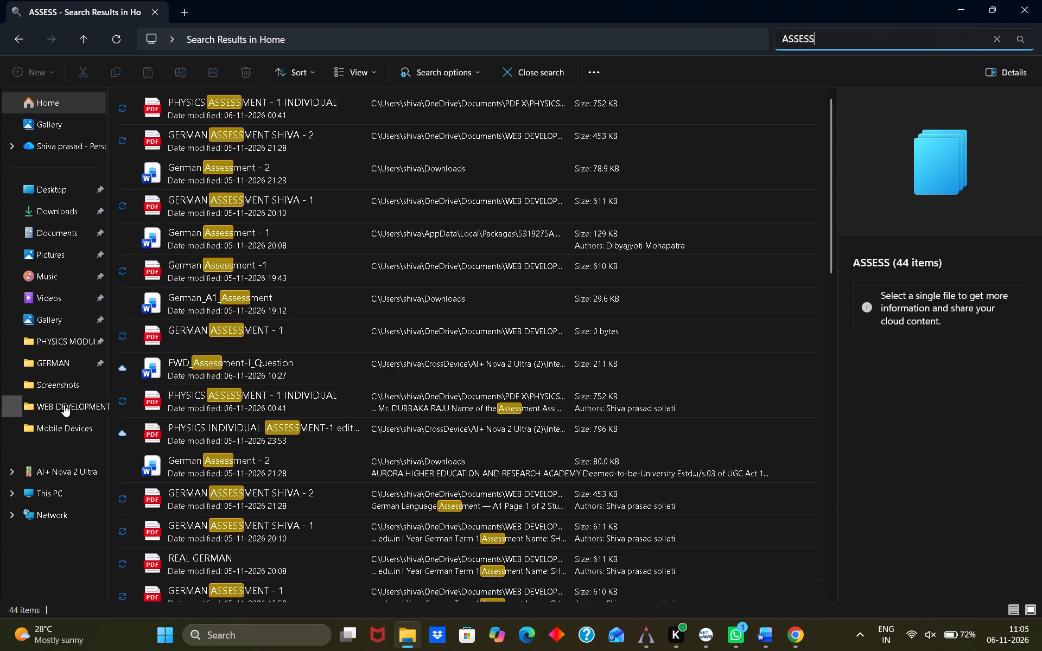
# Open the PHYSICS ASSESSMENT - 1 INDIVIDUAL PDF from the PHYSICS MODULES folder.
pyautogui.click(56, 349)
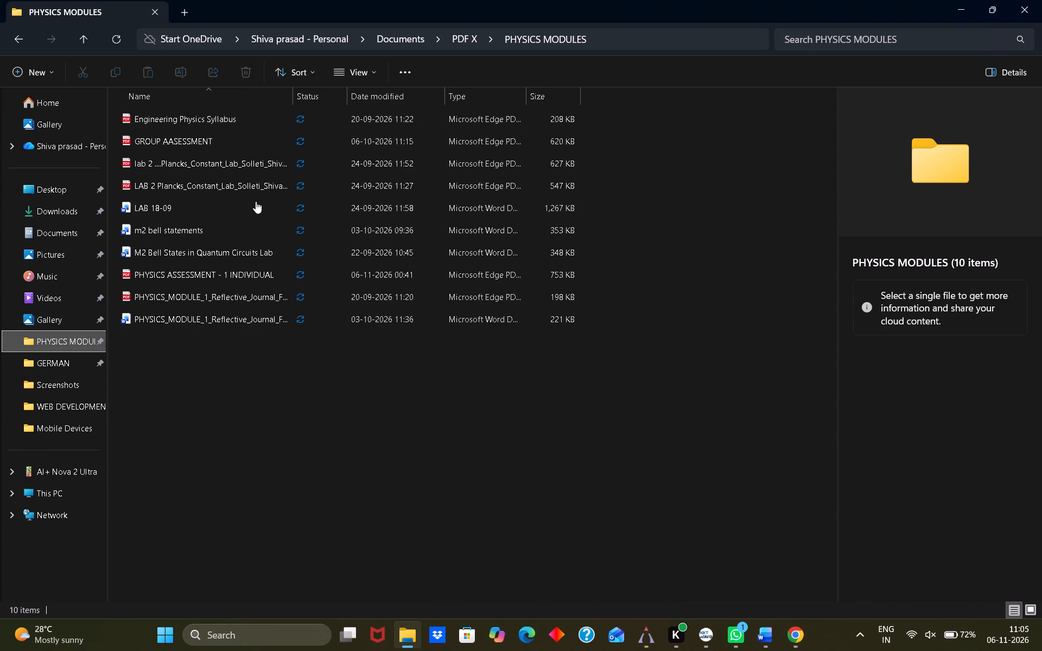
pyautogui.click(263, 268)
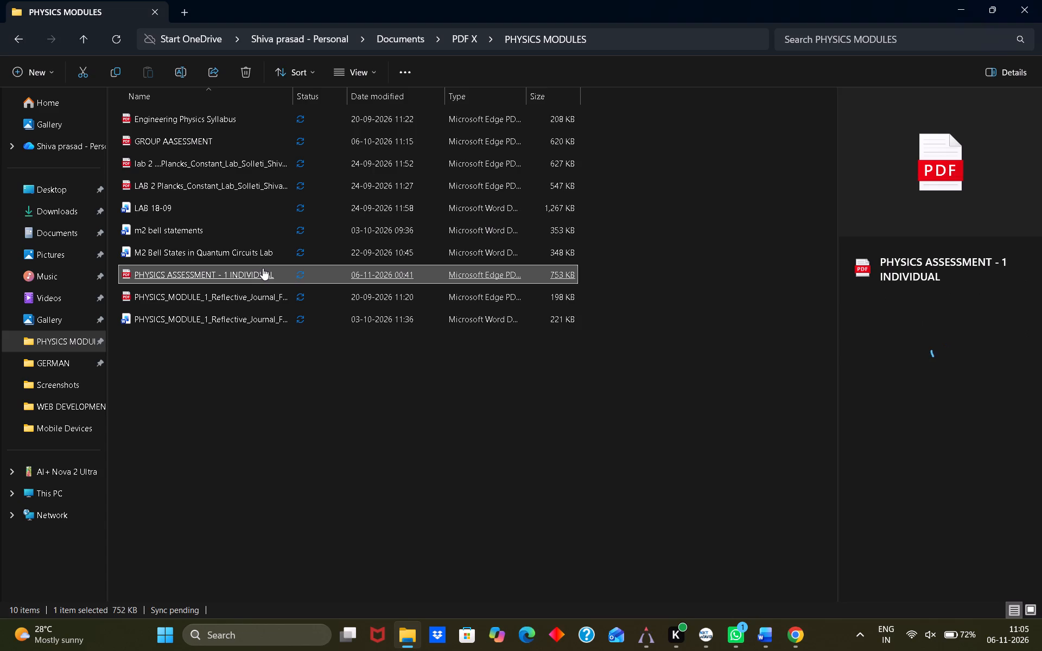
pyautogui.click(263, 268)
# Examine the physics assessment PDF from the details table and questions through the answers and charts to the Overall Conclusion as a formatting reference.
pyautogui.scroll(-4, 502, 510)
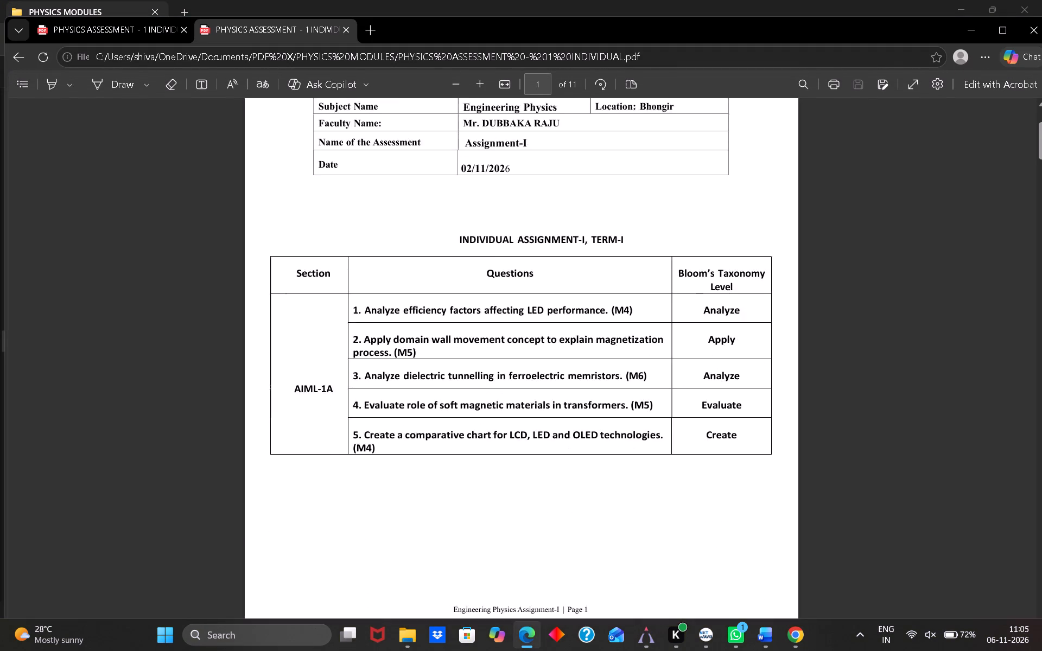
pyautogui.scroll(-19, 502, 510)
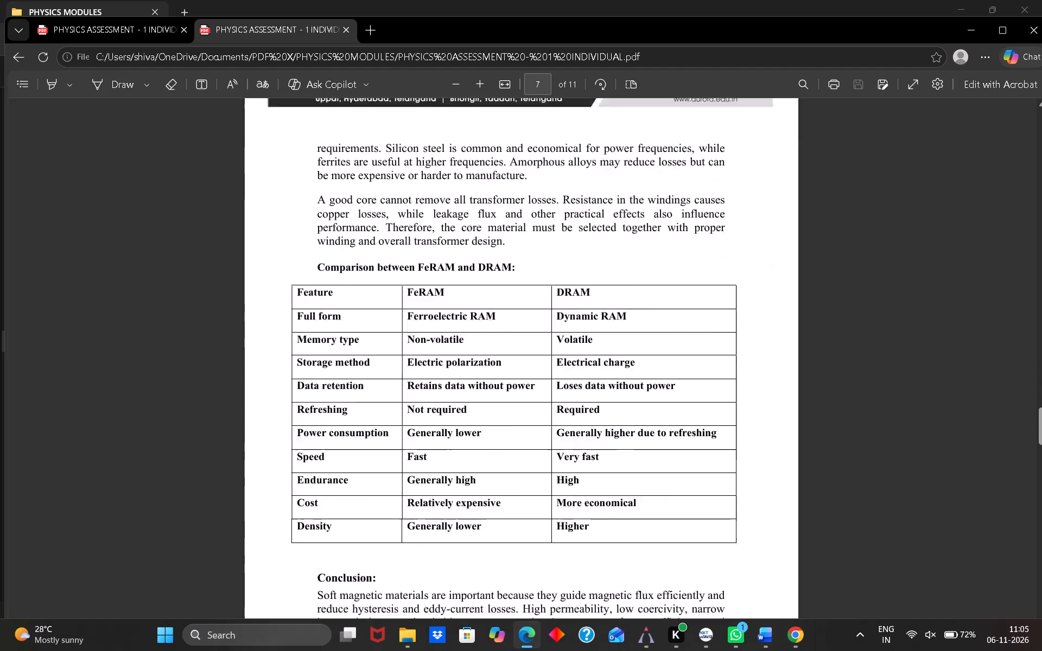
pyautogui.scroll(-12, 502, 510)
pyautogui.scroll(14, 502, 510)
pyautogui.scroll(17, 502, 510)
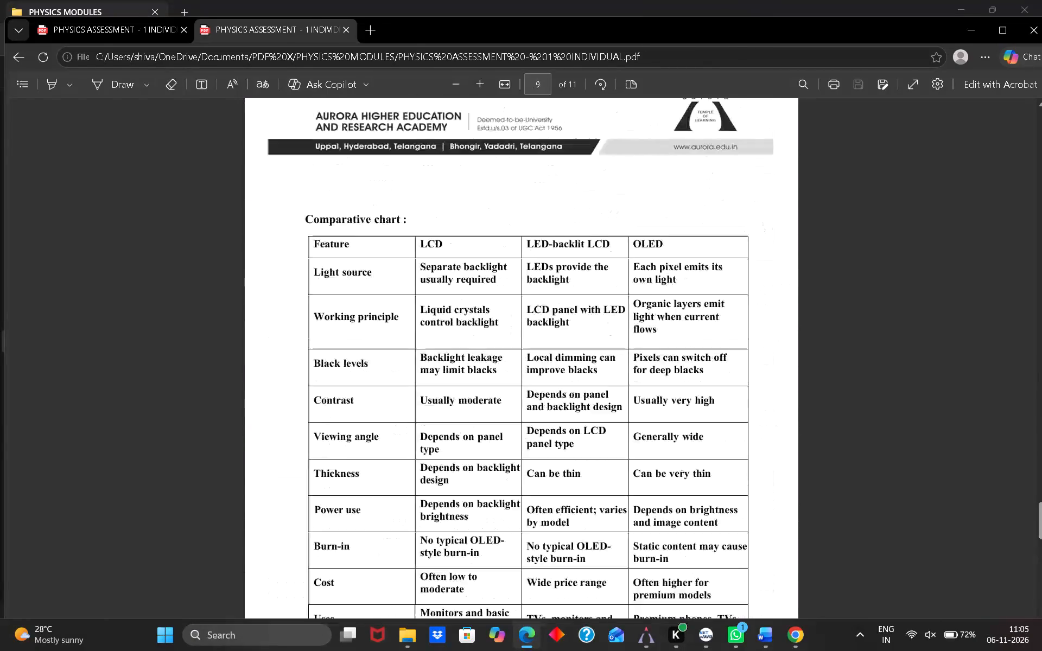
pyautogui.scroll(7, 502, 510)
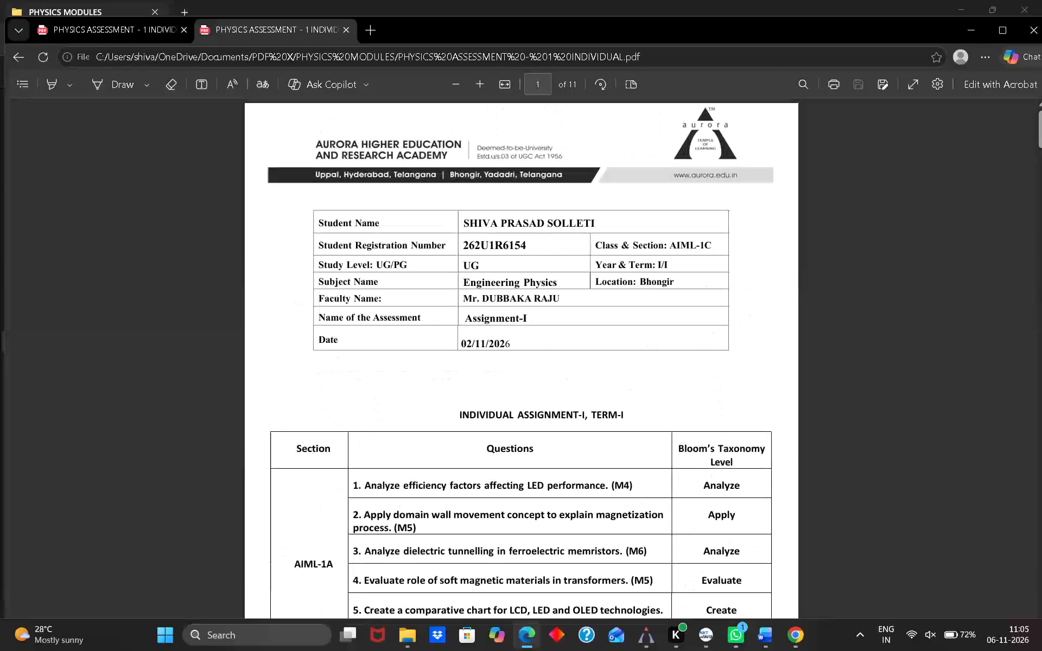
pyautogui.scroll(-1, 502, 510)
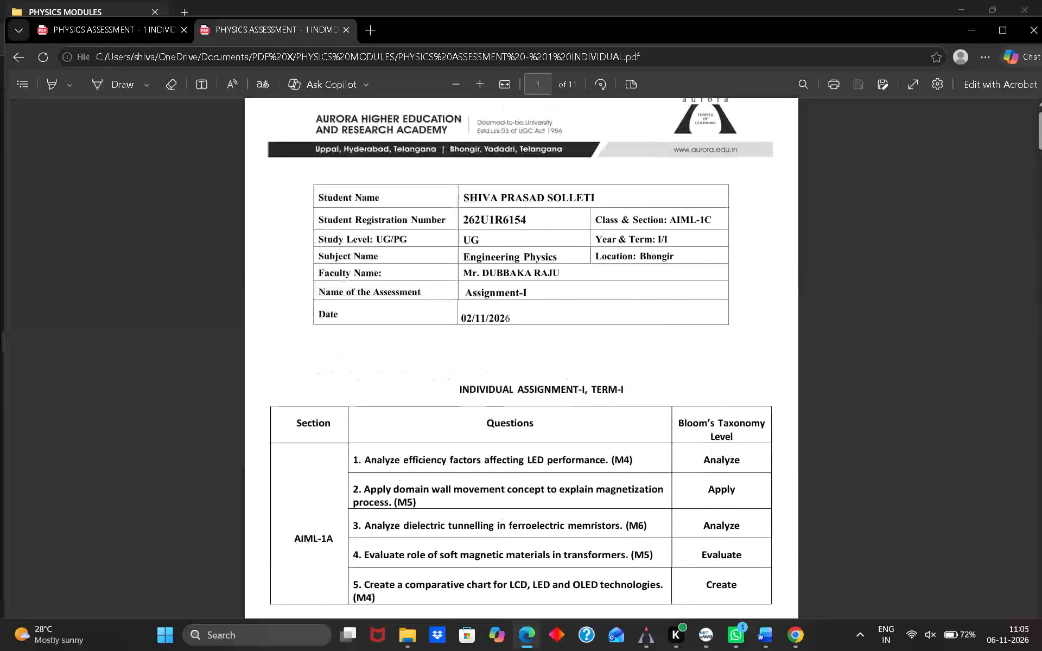
pyautogui.scroll(-1, 502, 510)
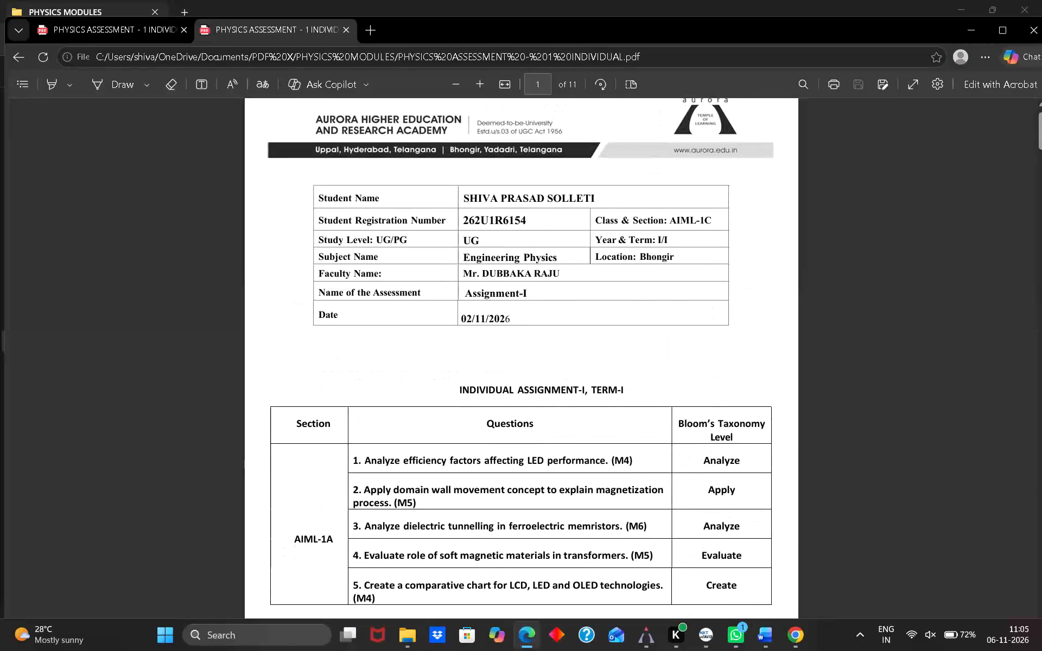
pyautogui.scroll(-2, 502, 510)
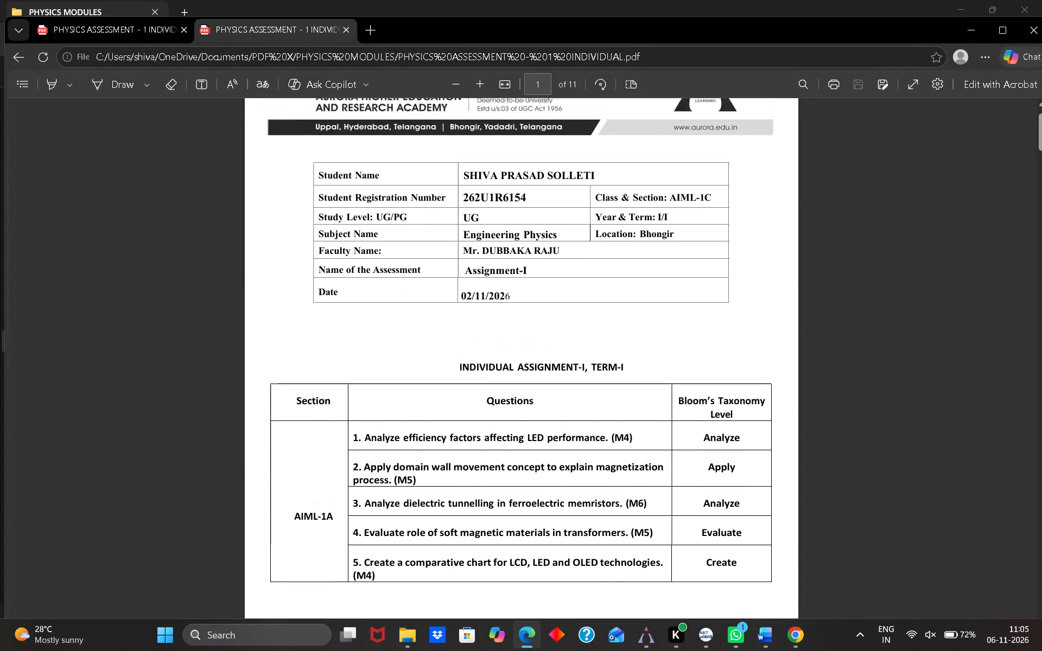
pyautogui.scroll(-4, 502, 510)
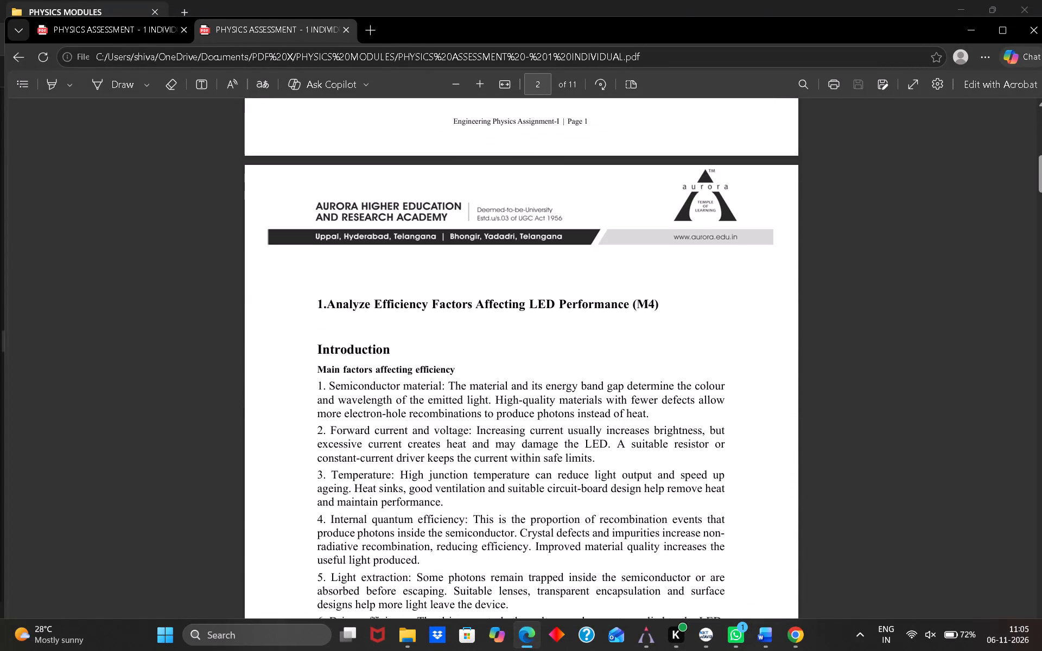
pyautogui.scroll(-7, 502, 510)
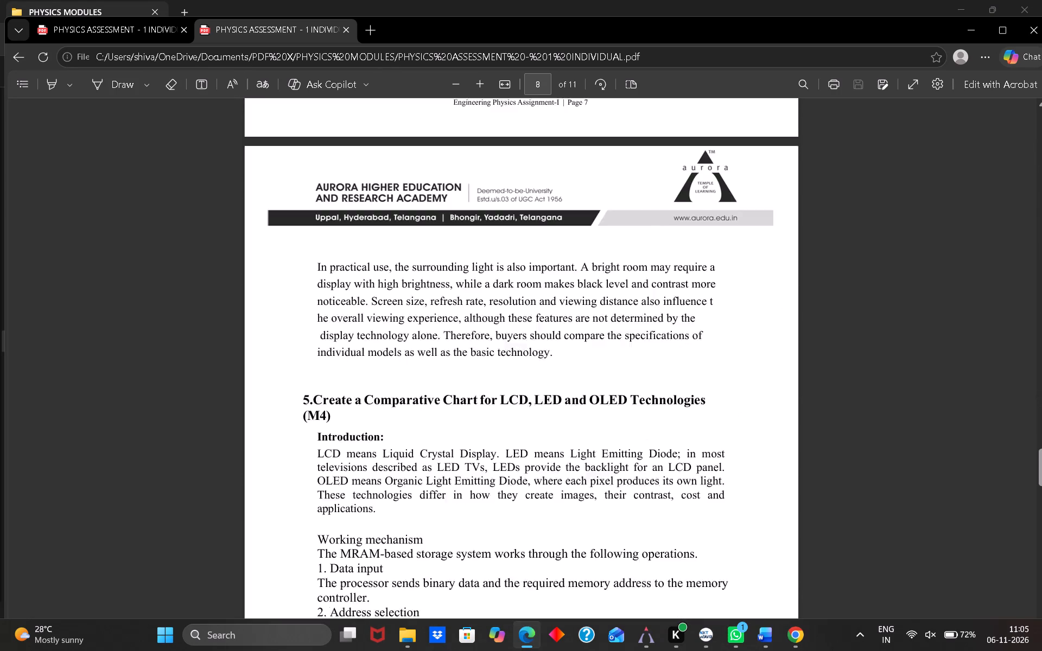
pyautogui.scroll(-7, 502, 510)
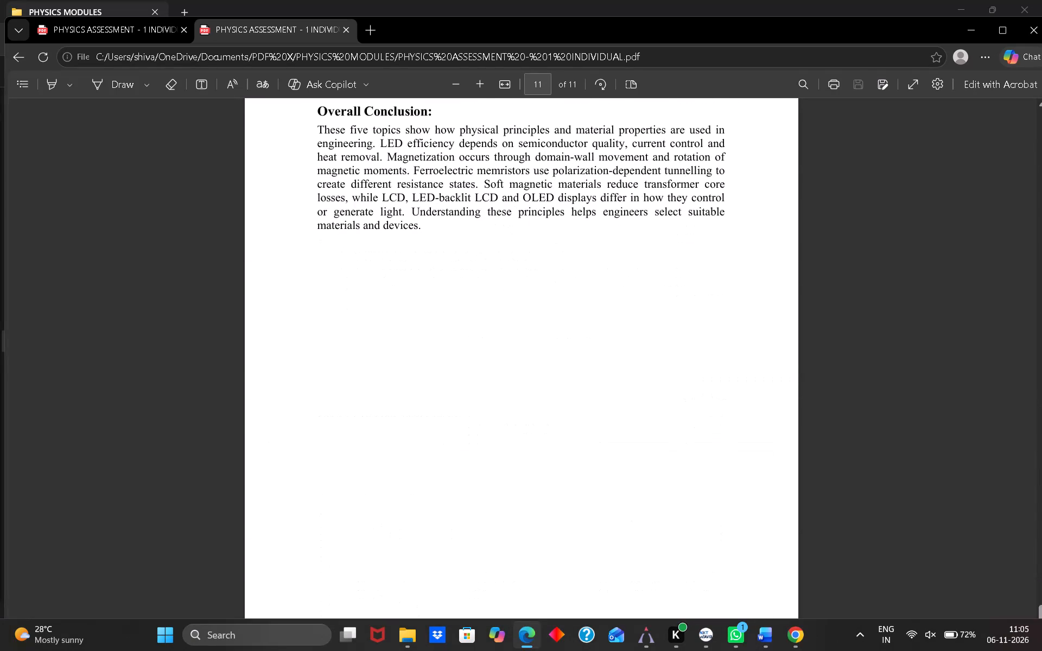
pyautogui.scroll(5, 502, 510)
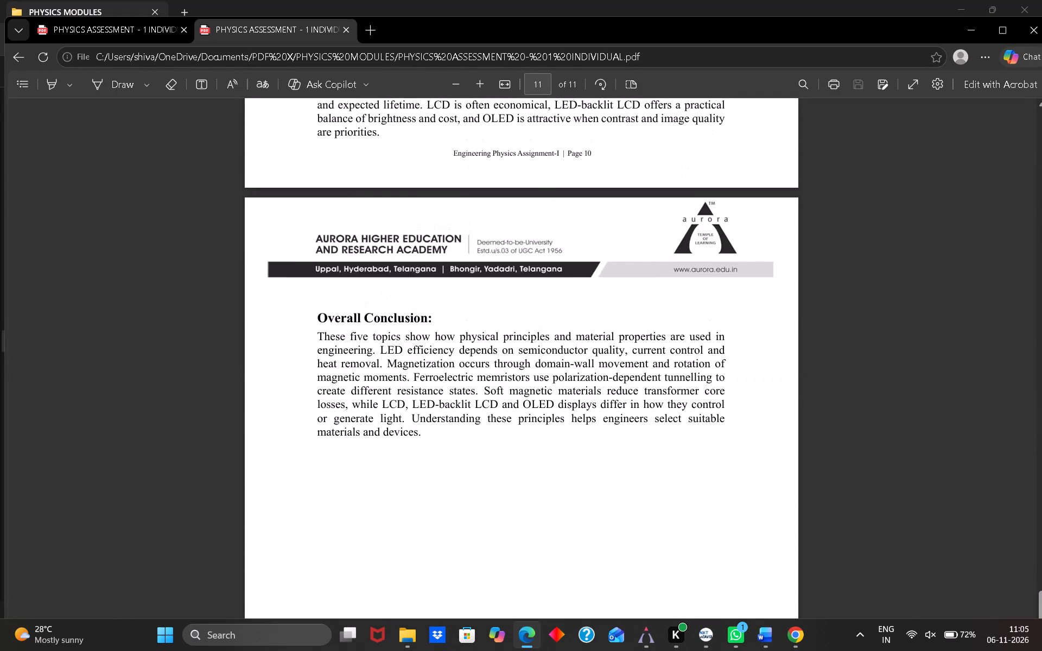
pyautogui.scroll(6, 502, 510)
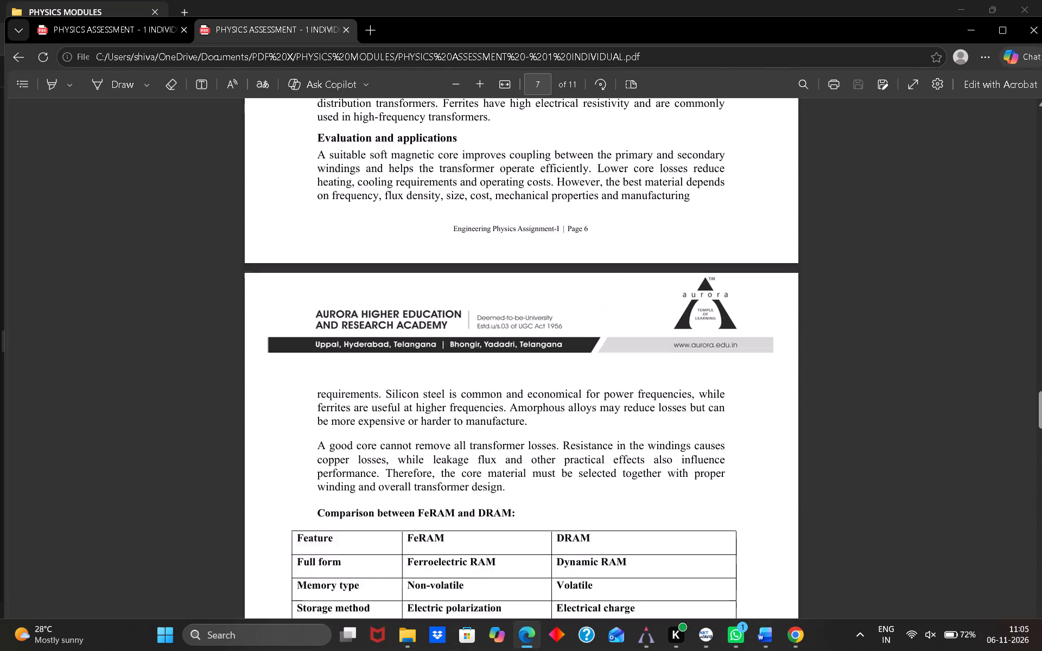
pyautogui.scroll(10, 502, 510)
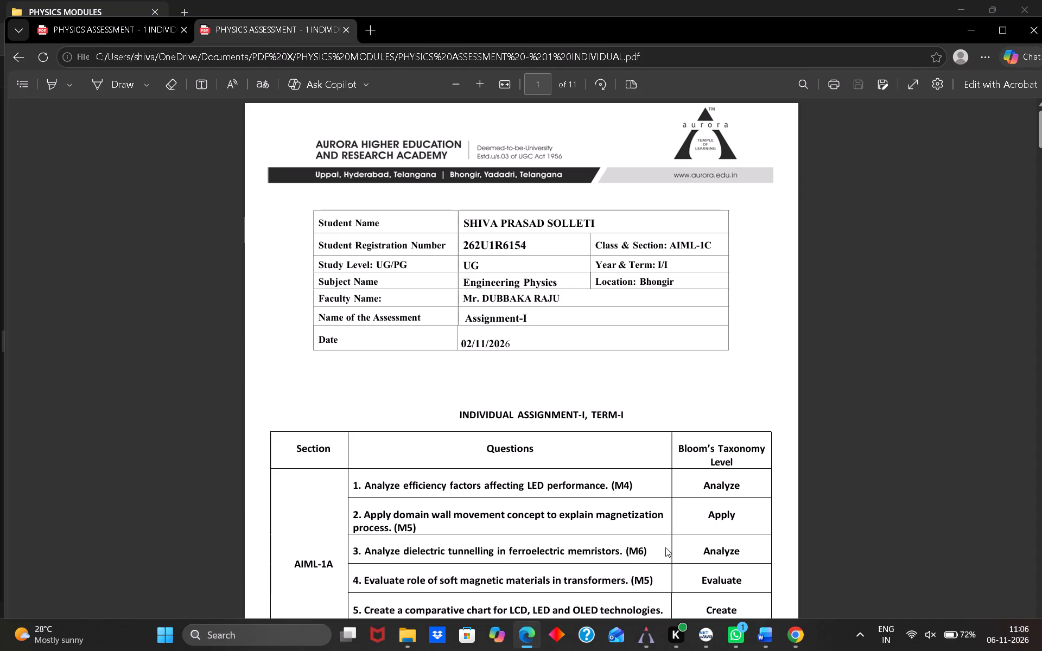
# Return to the Word lab report and remove the bold from Viva Voce answer 1's text, keeping its "Answer:" label bold.
pyautogui.click(409, 643)
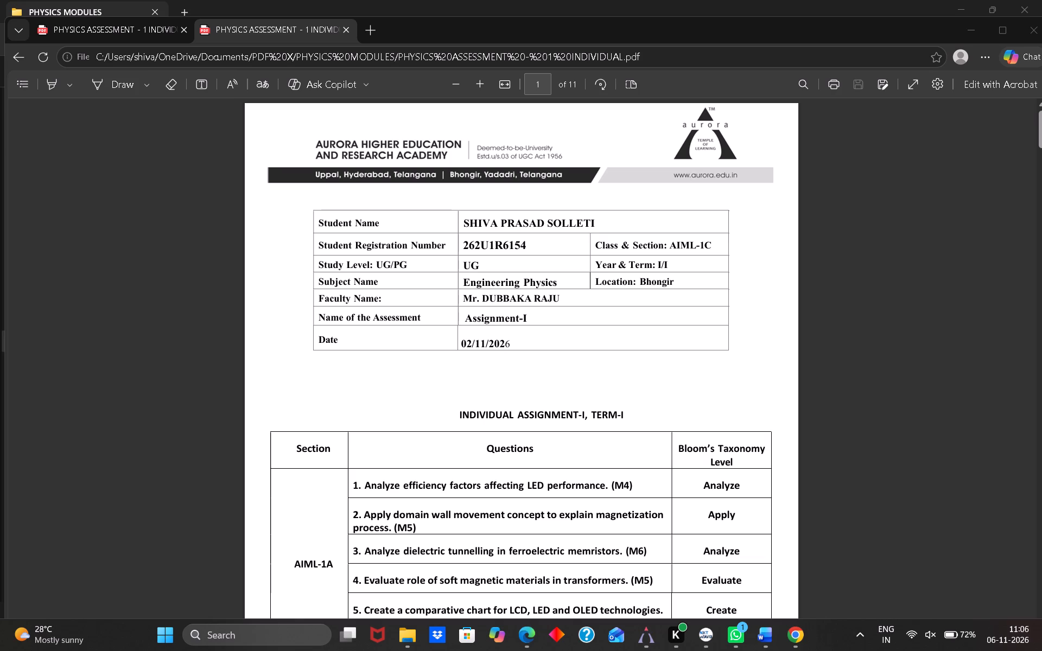
pyautogui.click(766, 634)
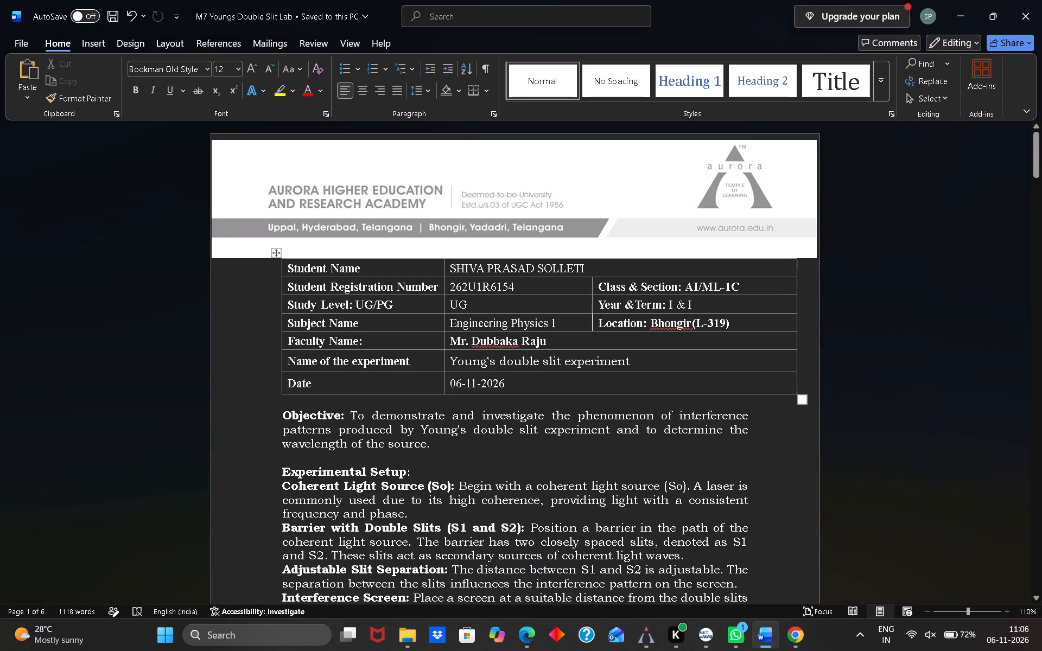
pyautogui.scroll(-20, 537, 386)
pyautogui.scroll(-16, 537, 386)
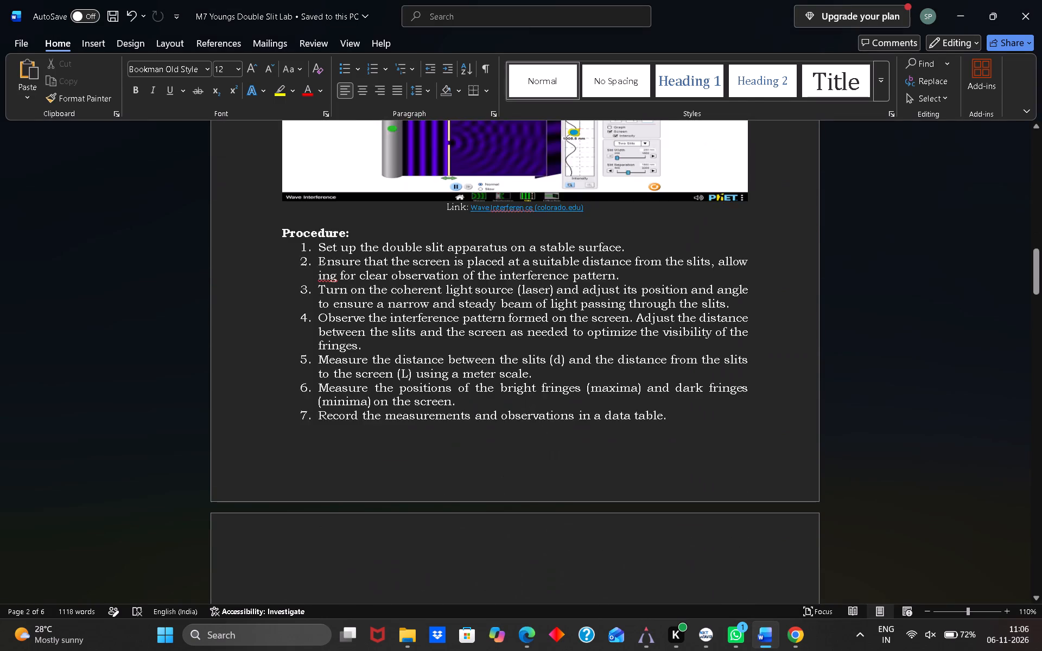
pyautogui.scroll(-20, 561, 382)
pyautogui.scroll(-19, 561, 382)
pyautogui.scroll(-9, 567, 376)
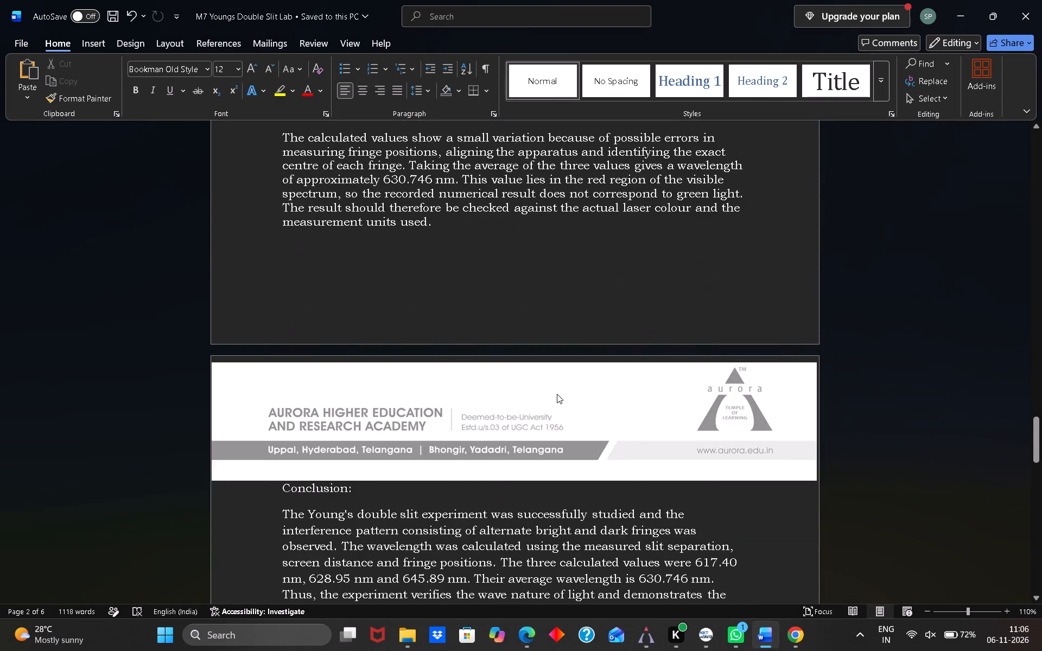
pyautogui.scroll(-8, 557, 394)
pyautogui.moveTo(527, 462); pyautogui.dragTo(480, 447)
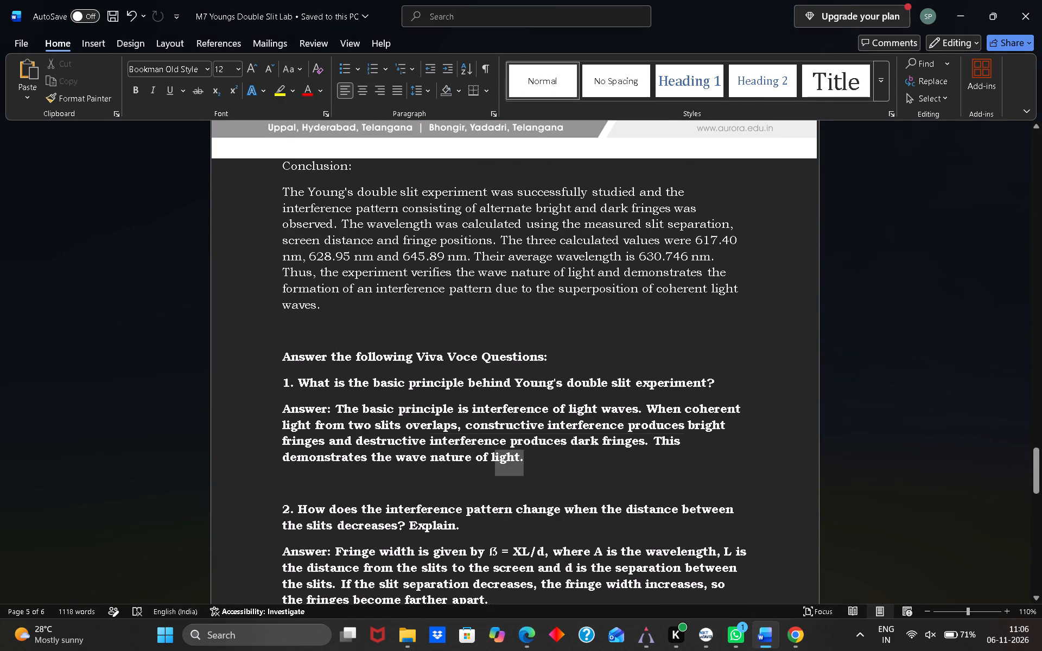
pyautogui.moveTo(480, 447); pyautogui.dragTo(340, 406)
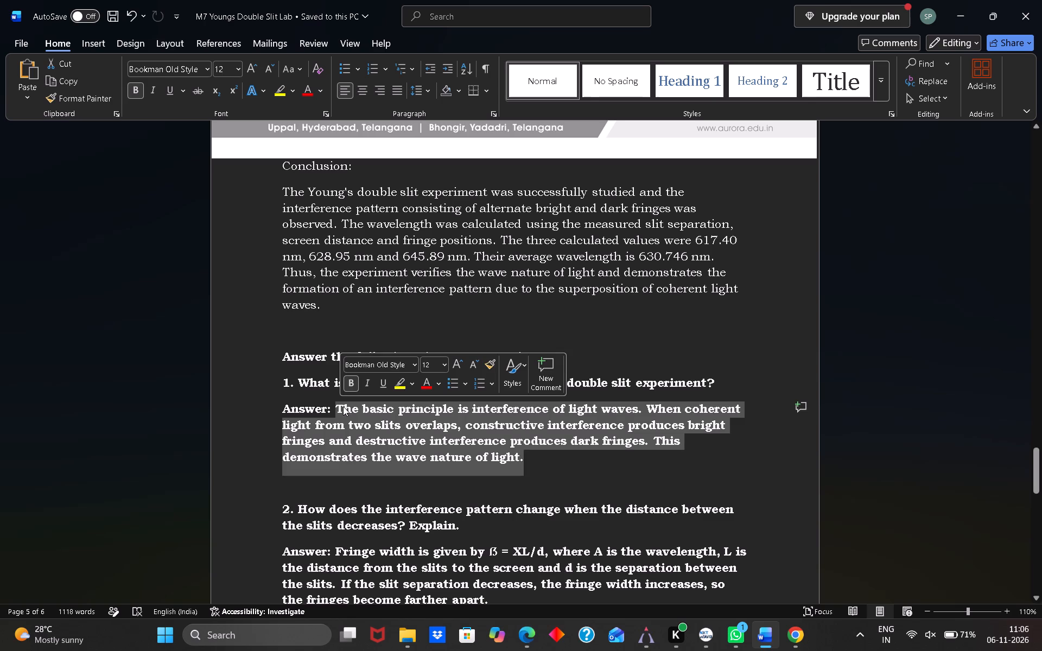
pyautogui.click(351, 388)
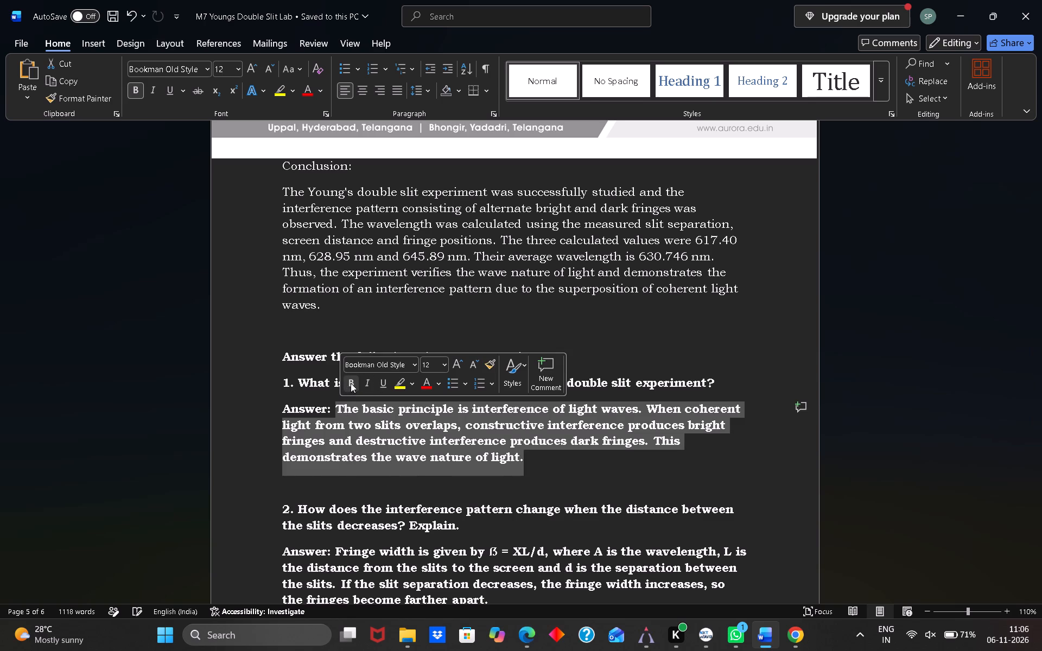
# Remove the bold from the answer text of Viva Voce question 2, keeping the "Answer:" label bold.
pyautogui.scroll(-4, 429, 483)
pyautogui.moveTo(485, 458); pyautogui.dragTo(349, 410)
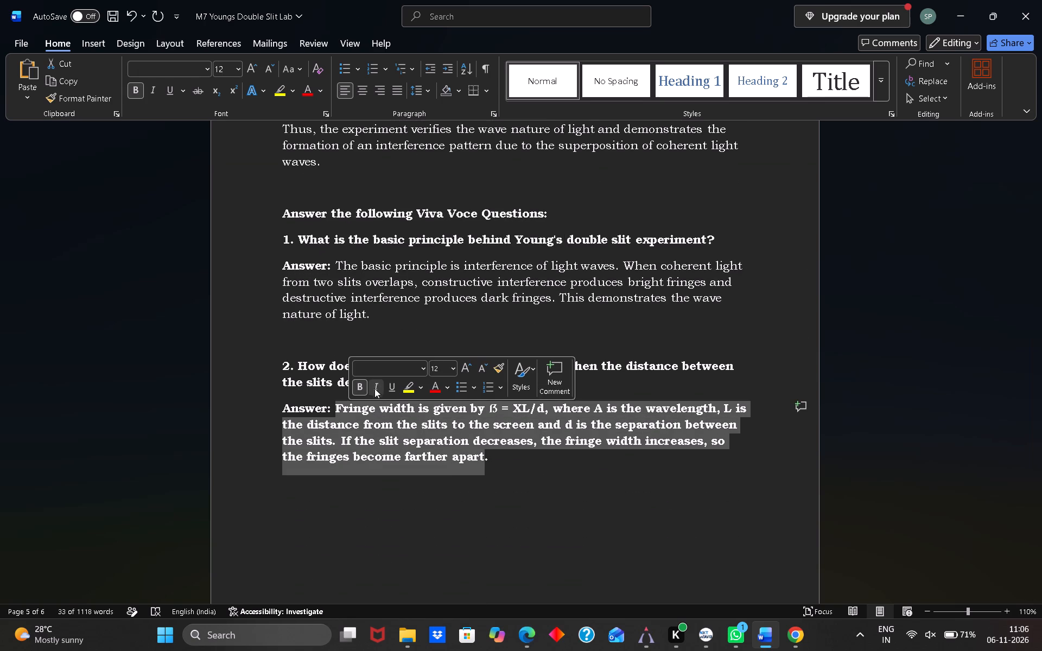
pyautogui.click(359, 386)
pyautogui.scroll(-7, 403, 473)
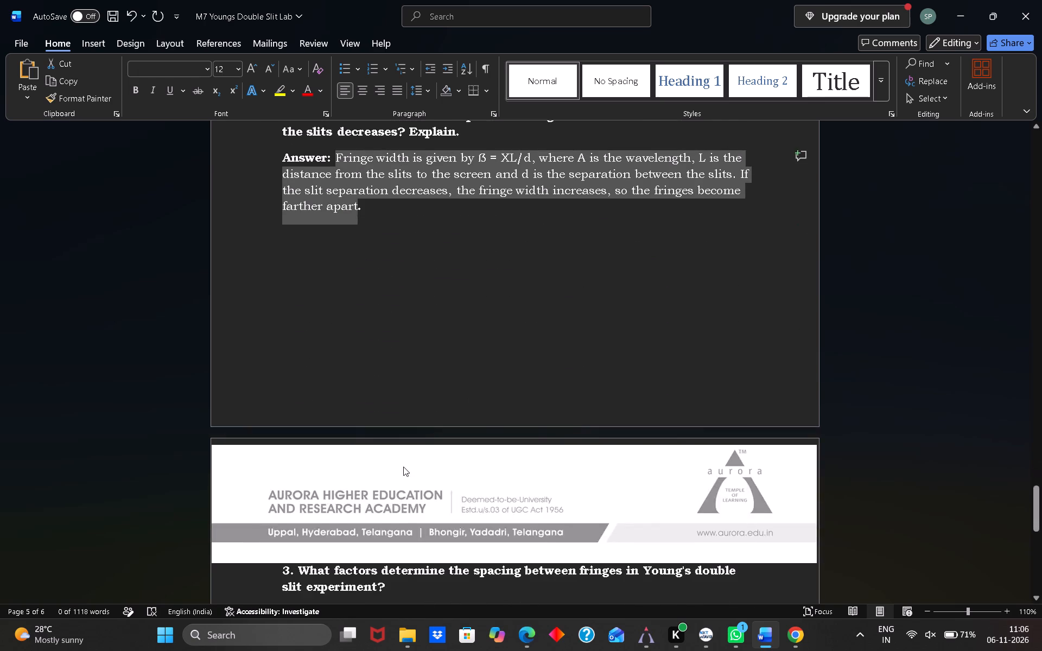
# Remove the bold from the answer text of Viva Voce question 3, keeping the "Answer:" label bold.
pyautogui.scroll(-8, 403, 467)
pyautogui.moveTo(595, 360); pyautogui.dragTo(525, 345)
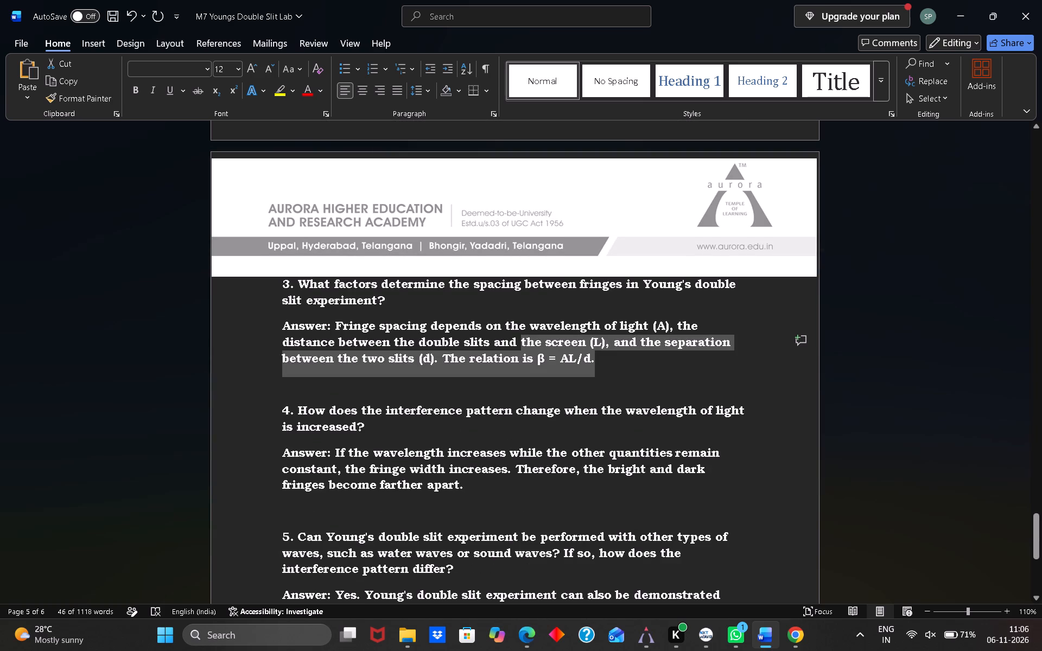
pyautogui.moveTo(525, 345); pyautogui.dragTo(347, 328)
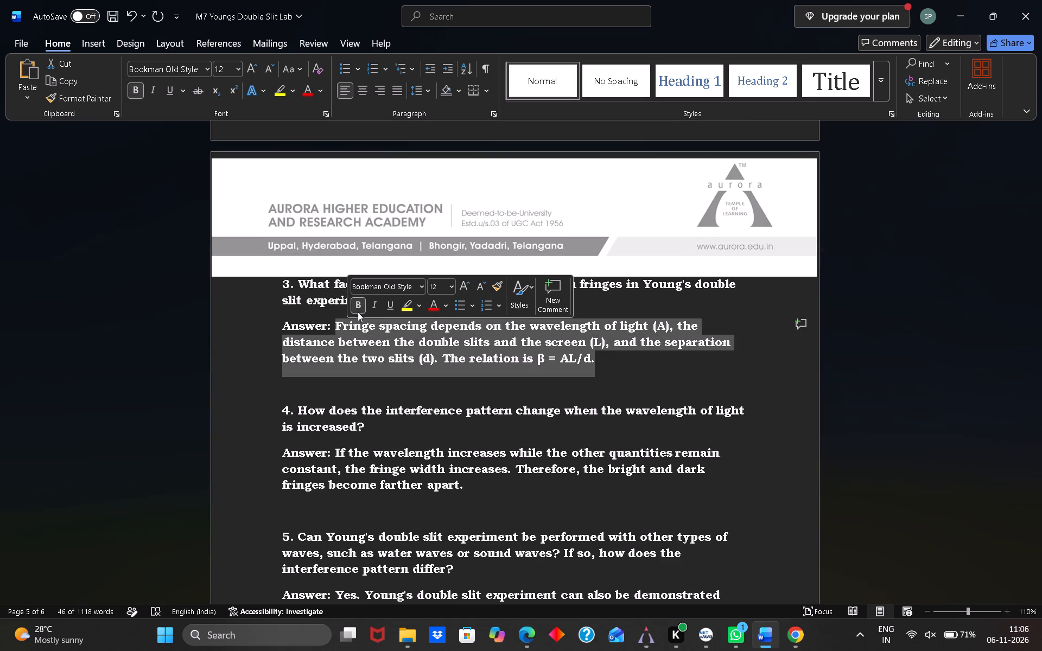
pyautogui.click(359, 306)
# Remove the bold from the answer text of Viva Voce question 4, keeping the "Answer:" label bold.
pyautogui.scroll(-3, 367, 379)
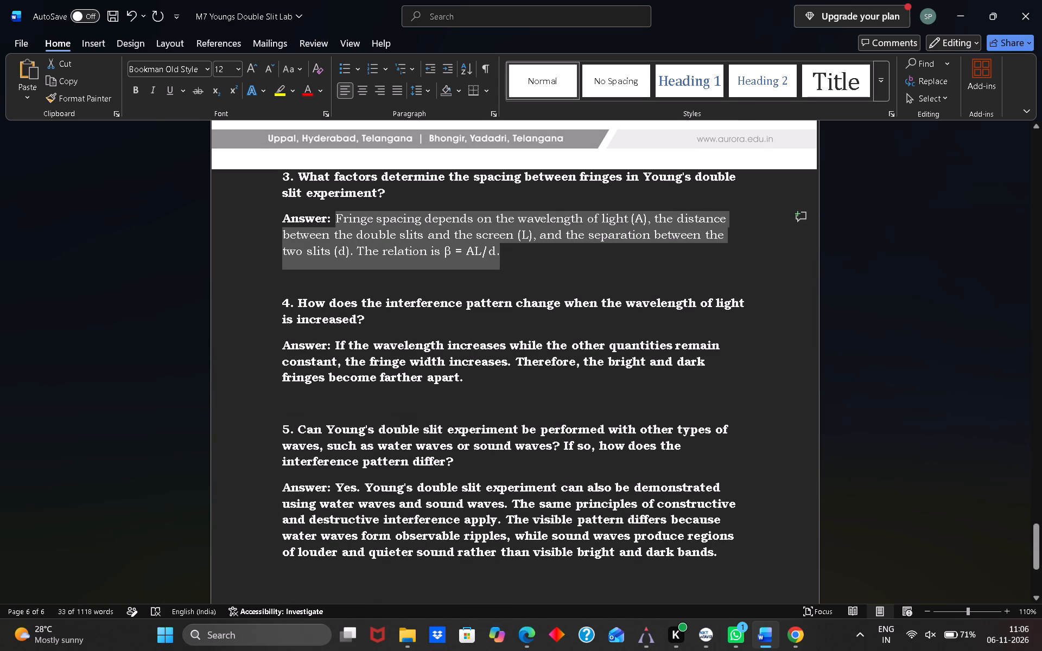
pyautogui.moveTo(471, 379); pyautogui.dragTo(333, 346)
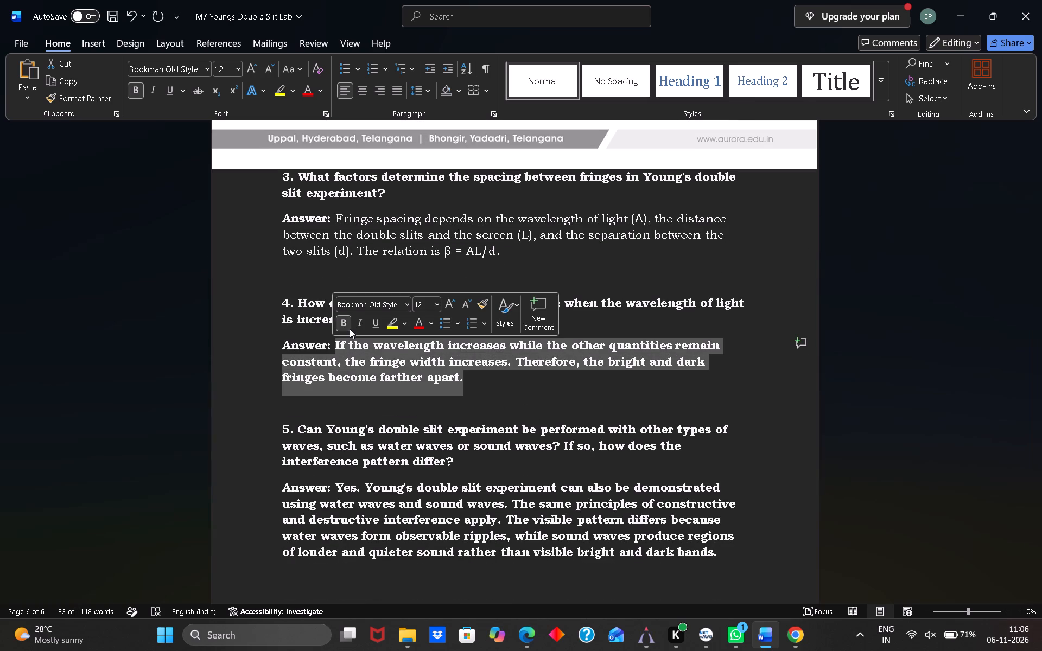
pyautogui.click(342, 322)
# Remove the bold from the answer text of Viva Voce question 5, keeping the "Answer:" label bold.
pyautogui.scroll(-5, 352, 354)
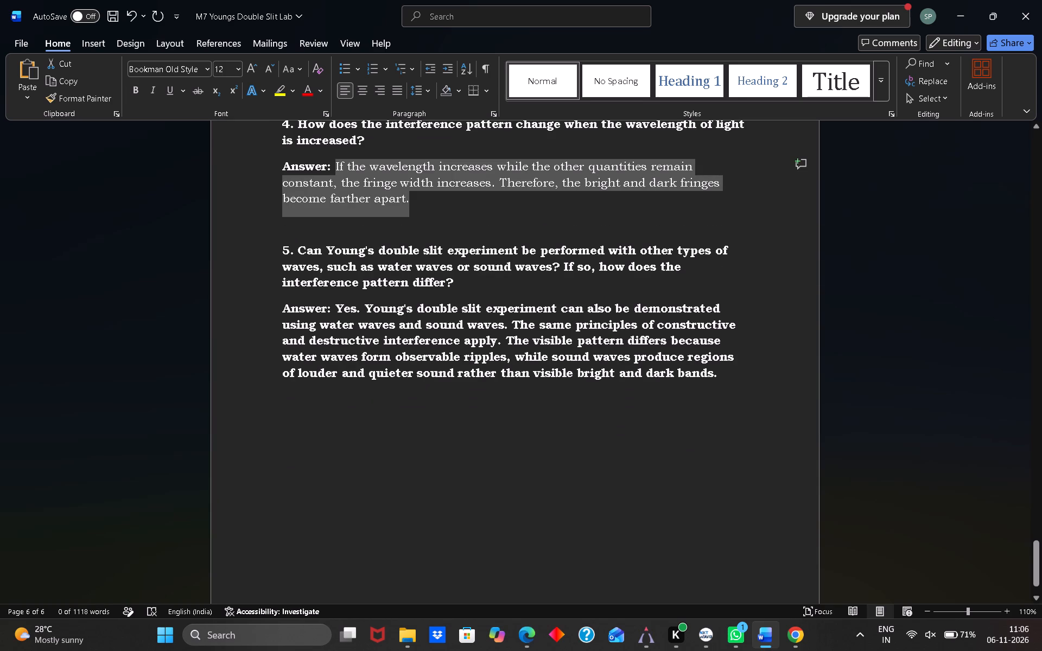
pyautogui.moveTo(720, 375); pyautogui.dragTo(343, 308)
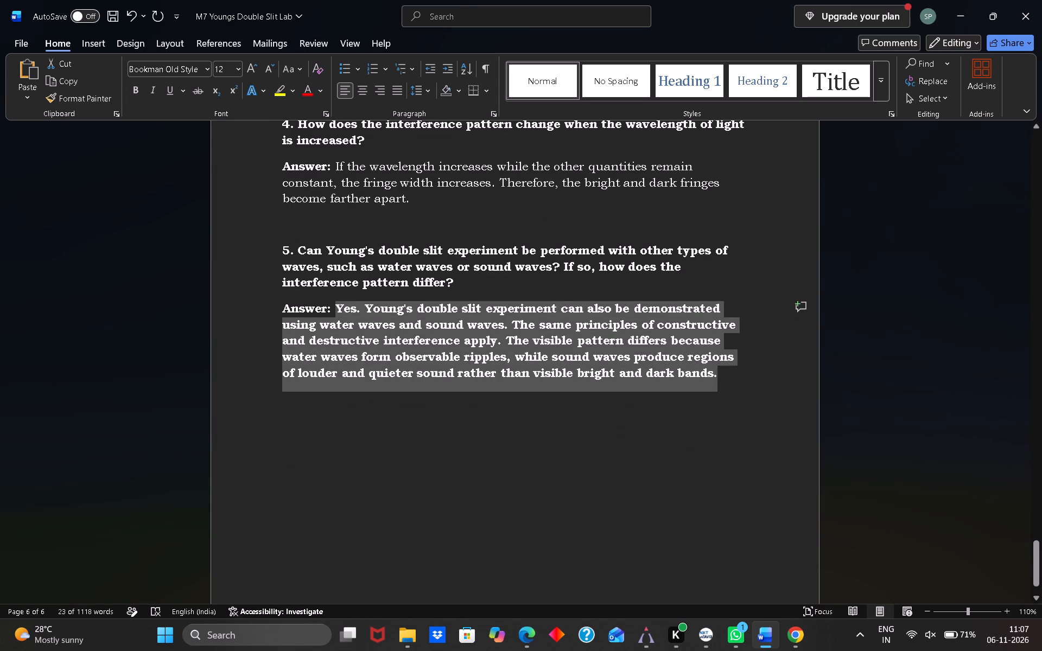
pyautogui.moveTo(343, 308); pyautogui.dragTo(338, 309)
pyautogui.click(349, 285)
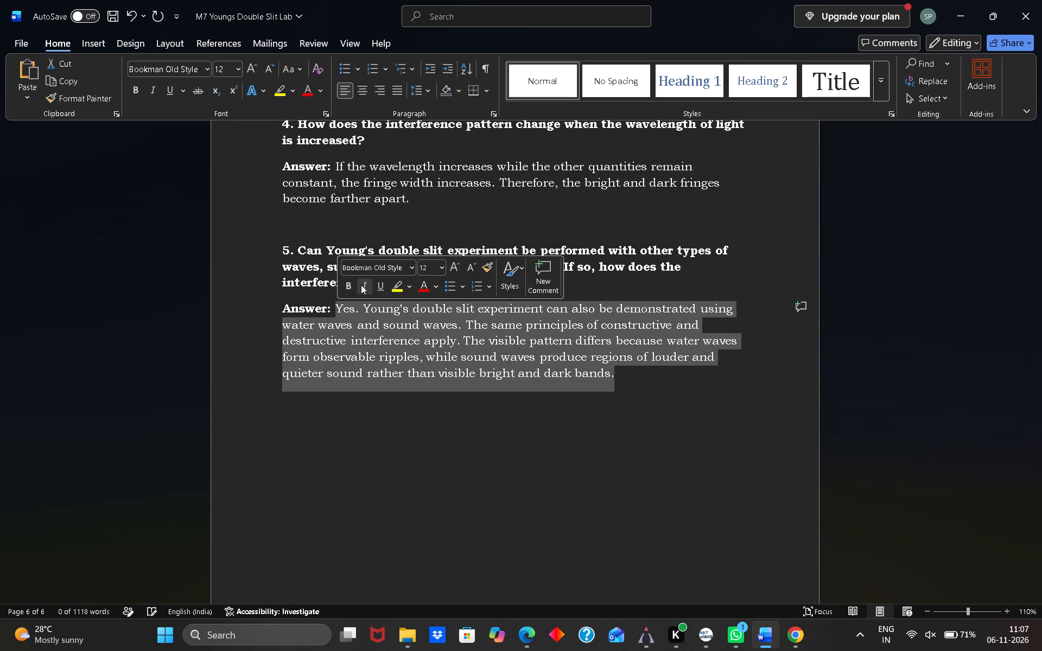
pyautogui.click(579, 376)
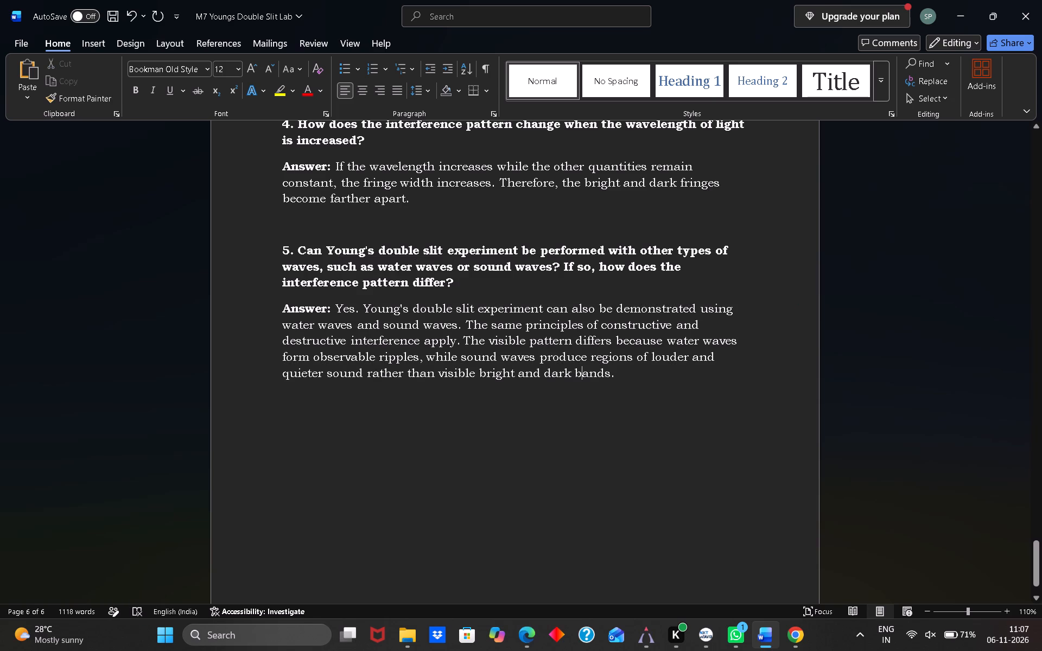
pyautogui.click(619, 374)
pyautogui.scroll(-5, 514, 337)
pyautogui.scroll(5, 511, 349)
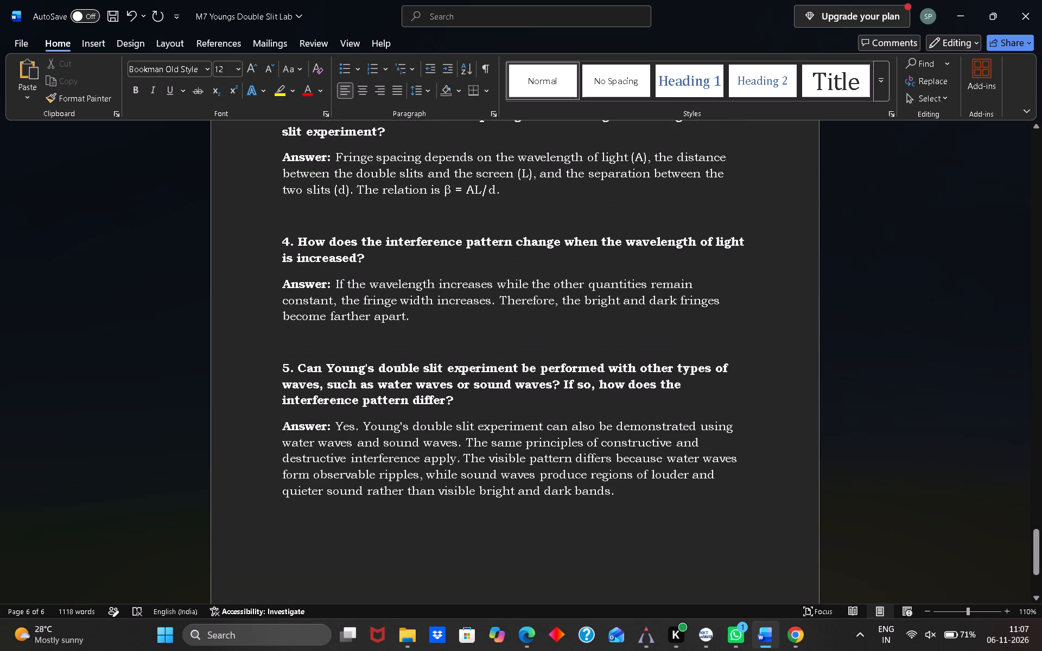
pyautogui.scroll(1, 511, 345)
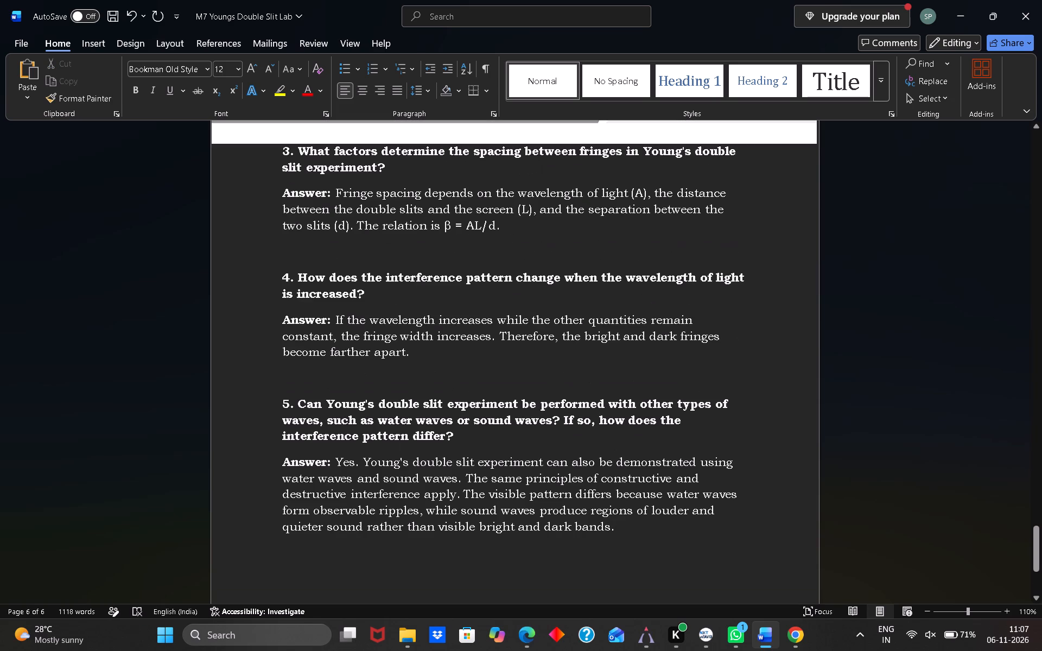